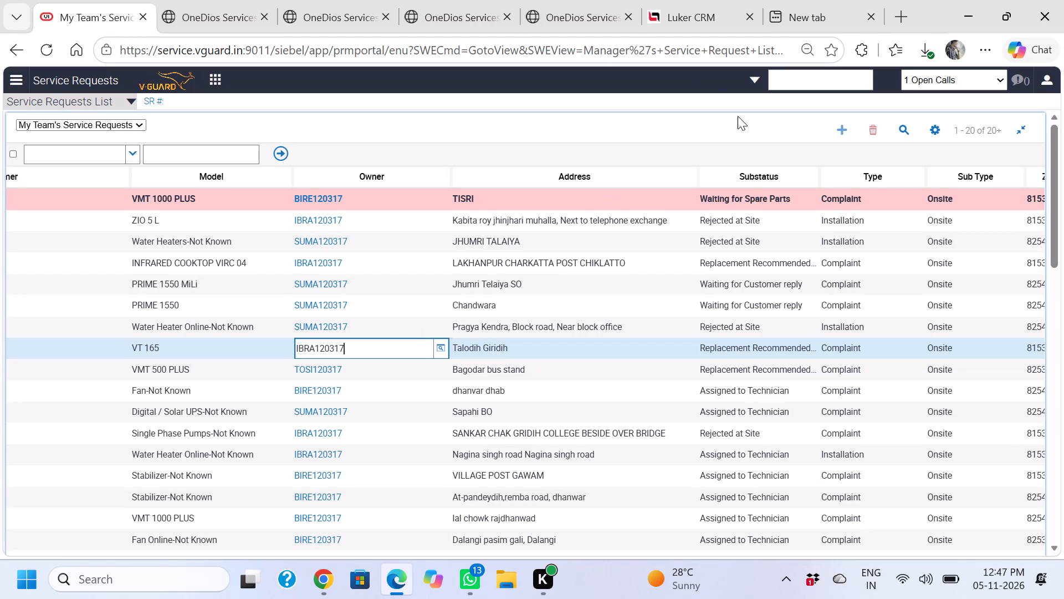
# Switch to the CG service CRM and open the partner bills list under Claims.
pyautogui.click(386, 18)
pyautogui.click(307, 10)
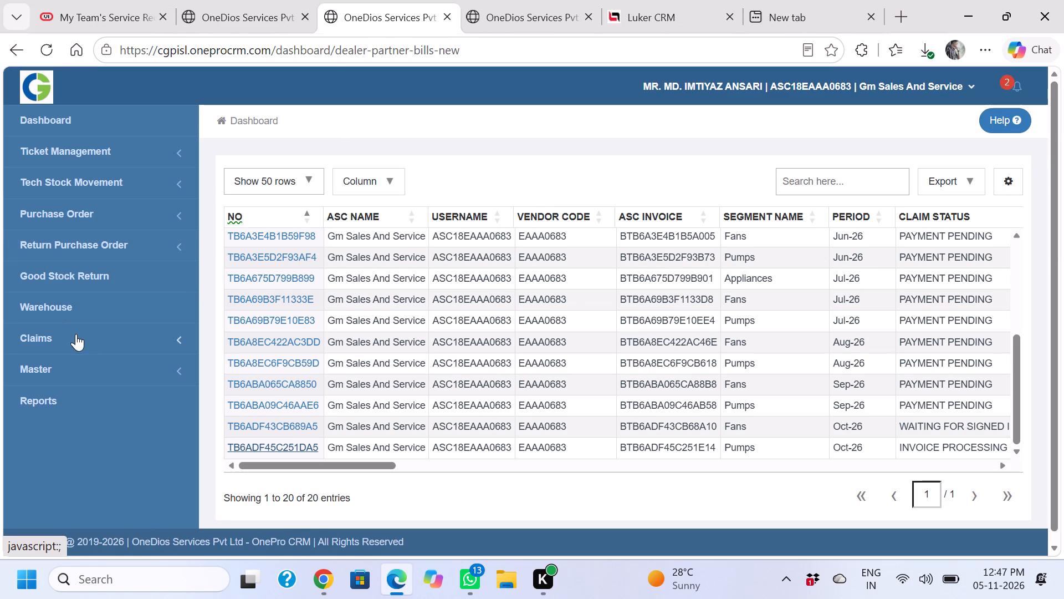
pyautogui.click(84, 374)
pyautogui.click(79, 347)
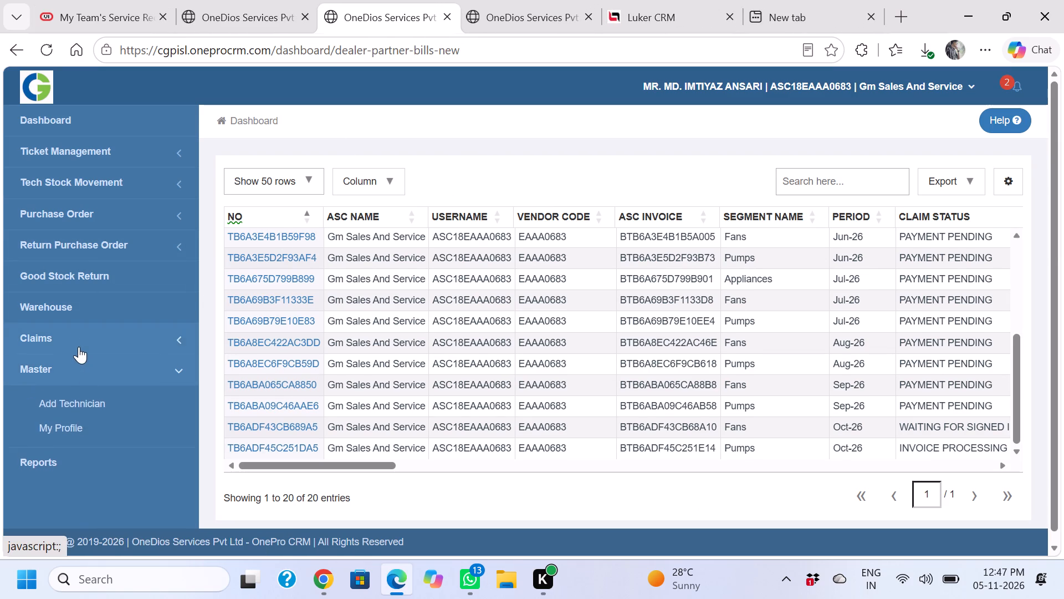
pyautogui.click(93, 393)
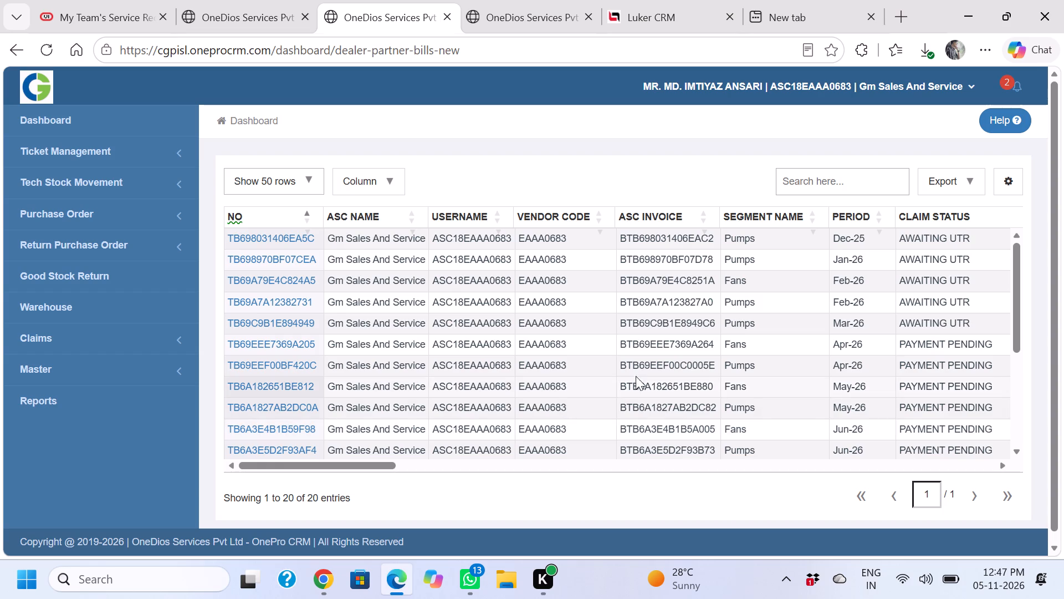
# Examine the bills list for claim status, period, call amounts, taxes and alternate invoice numbers, down to the latest entries.
pyautogui.hscroll(-10, 695, 383)
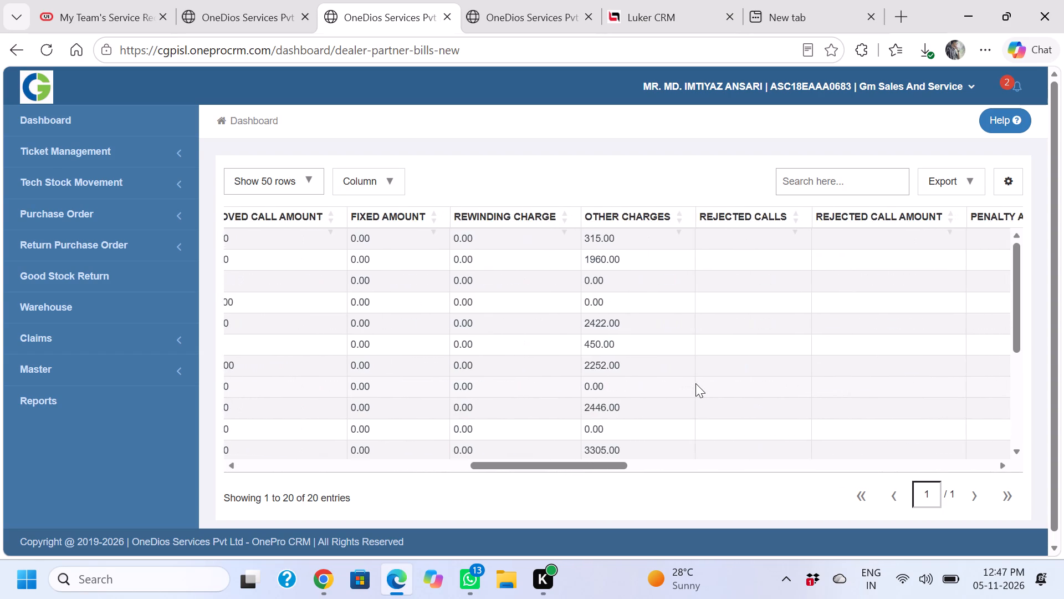
pyautogui.hscroll(-1, 695, 383)
pyautogui.hscroll(3, 695, 383)
pyautogui.scroll(-2, 695, 383)
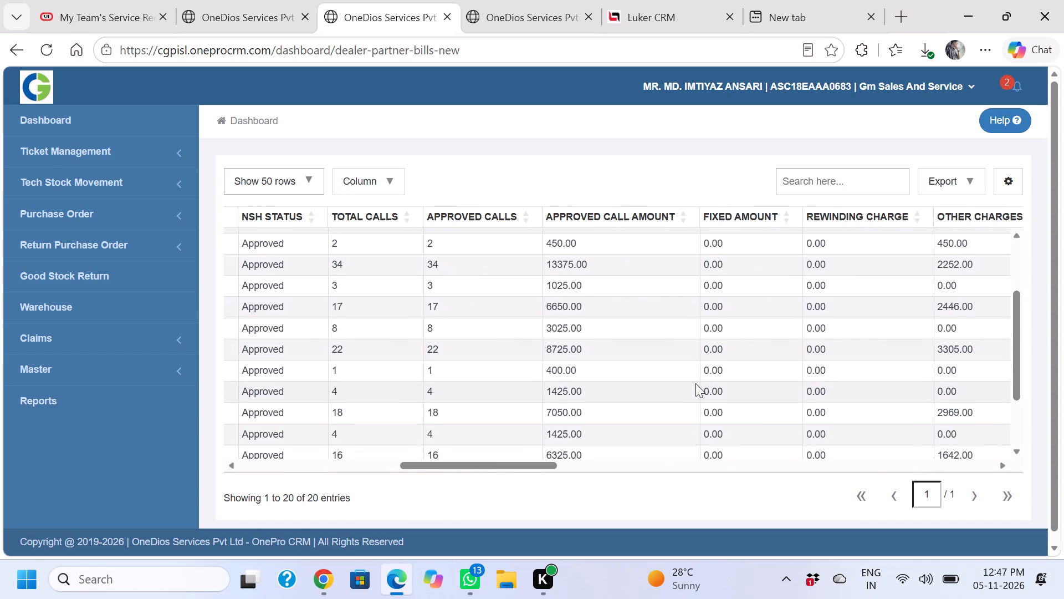
pyautogui.scroll(-2, 695, 383)
pyautogui.hscroll(1, 695, 383)
pyautogui.scroll(-1, 695, 383)
pyautogui.hscroll(6, 695, 383)
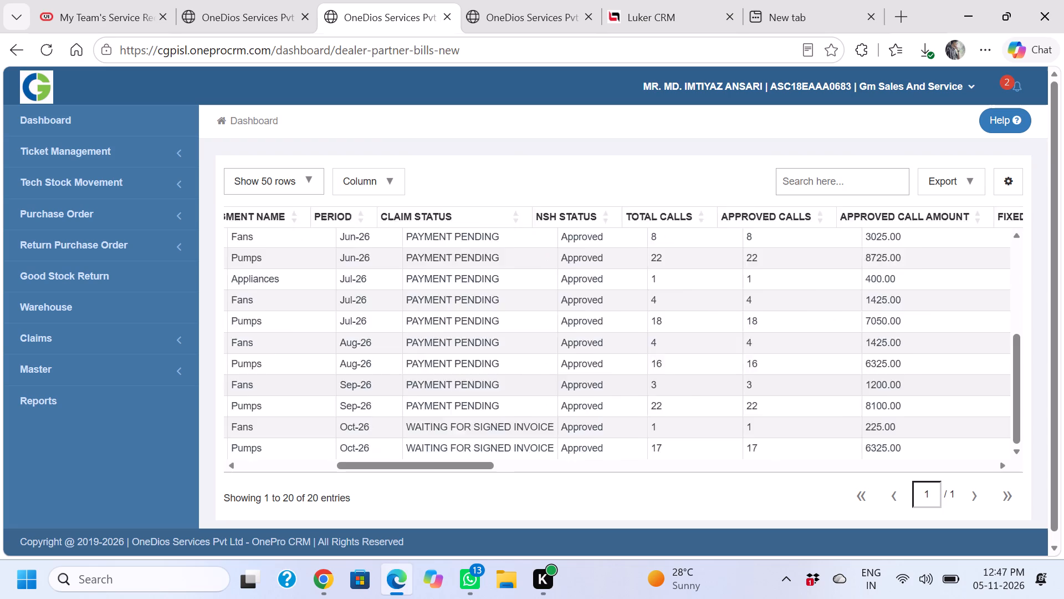
pyautogui.hscroll(4, 695, 383)
pyautogui.hscroll(-14, 695, 383)
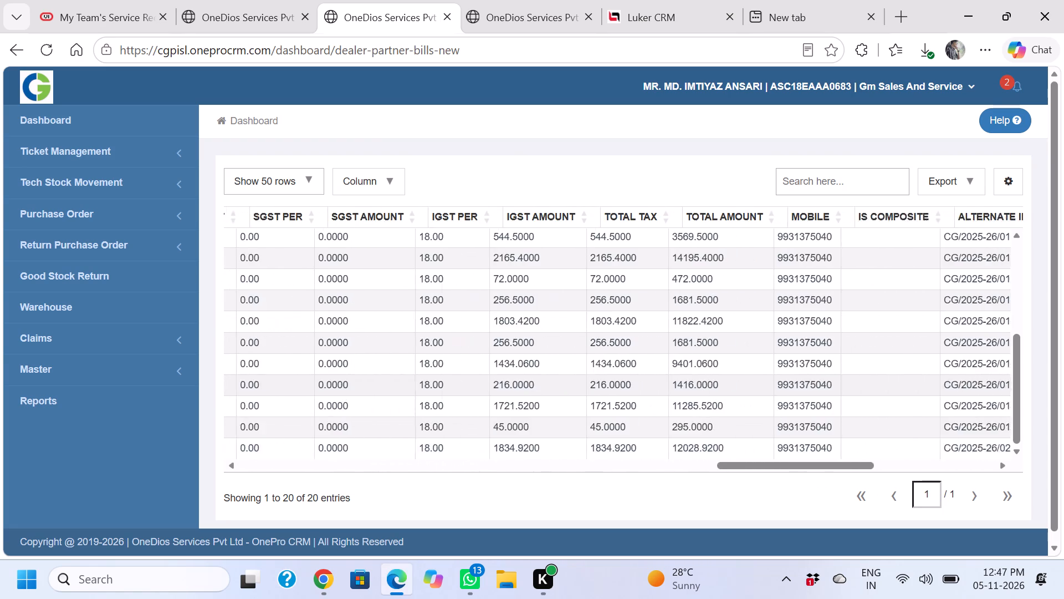
pyautogui.hscroll(-2, 695, 383)
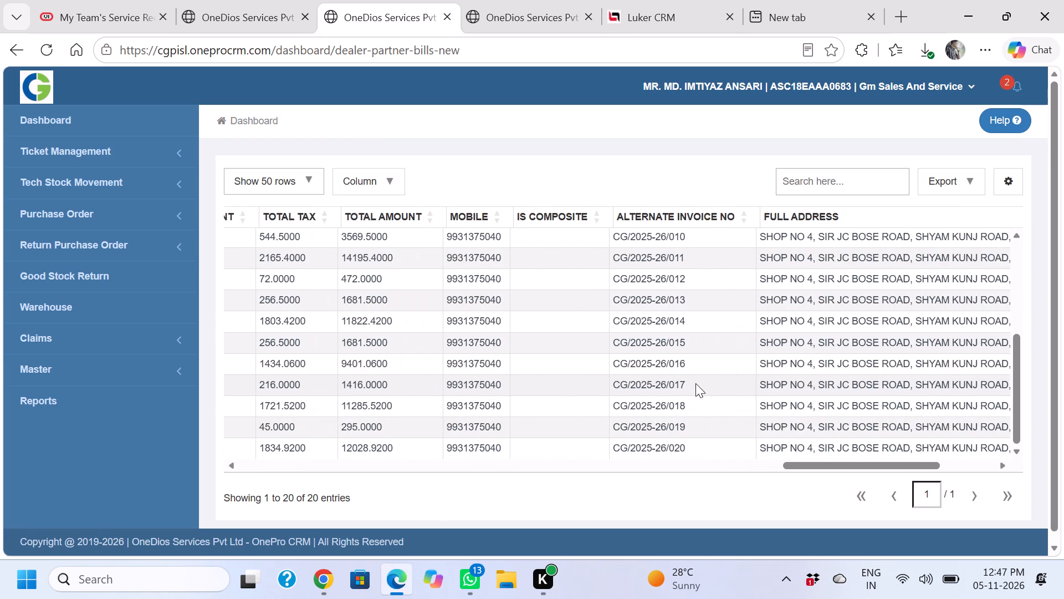
pyautogui.scroll(-1, 695, 383)
pyautogui.hscroll(20, 695, 383)
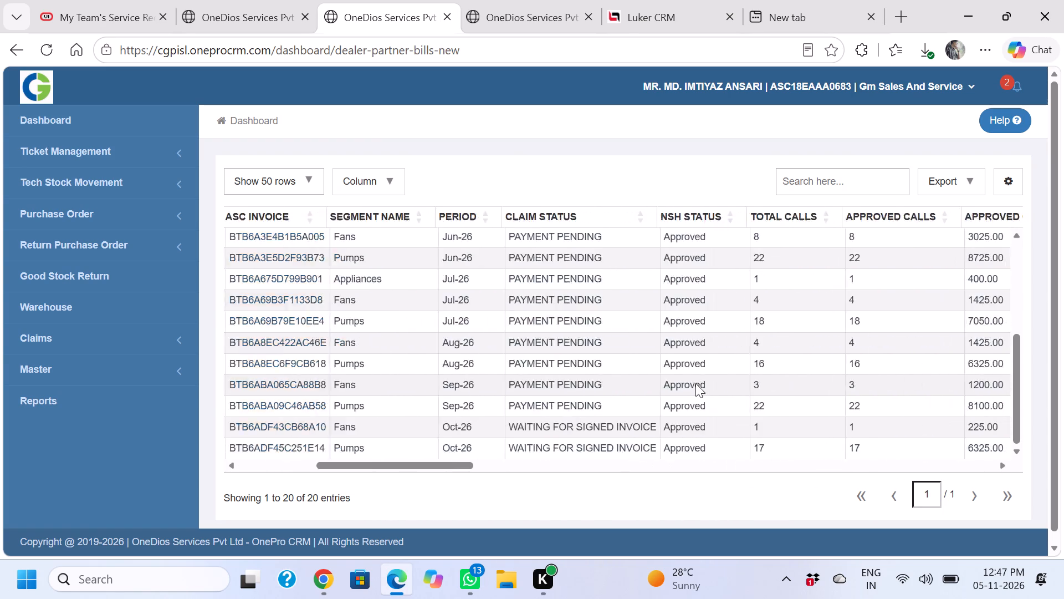
# Open the Oct-26 Fans bill, transaction TB6ADF43CB689A5.
pyautogui.click(270, 422)
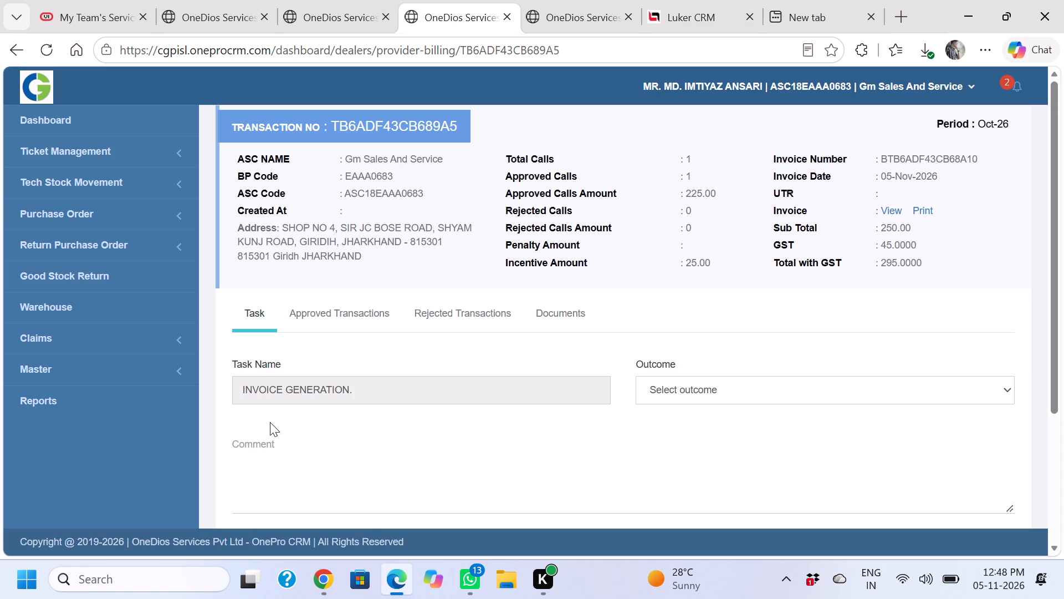
pyautogui.click(270, 422)
# Preview the bill's invoice for printing, review both pages, and close the preview without printing.
pyautogui.click(917, 212)
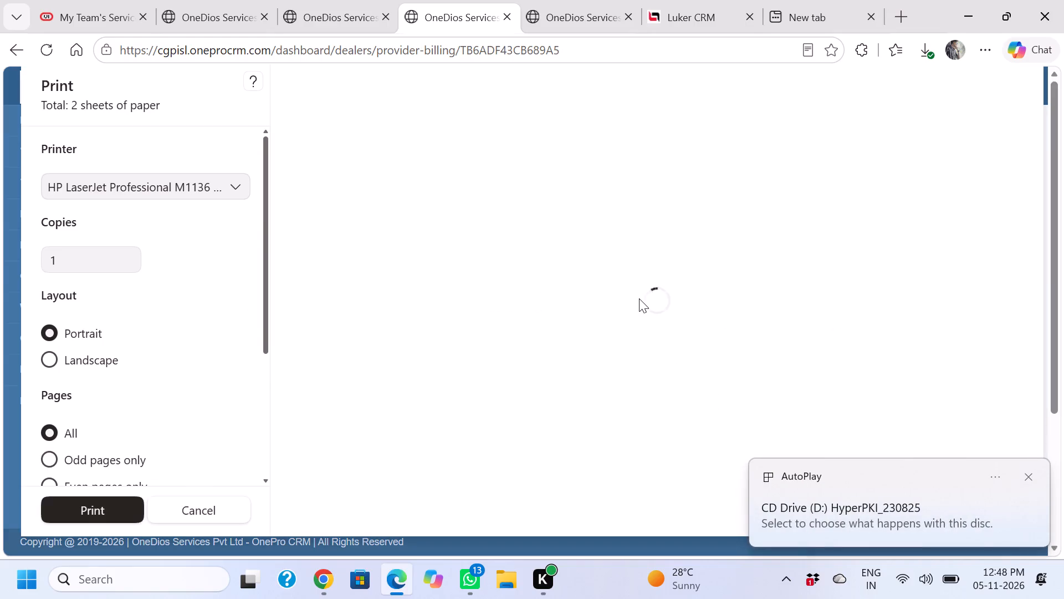
pyautogui.scroll(-2, 562, 327)
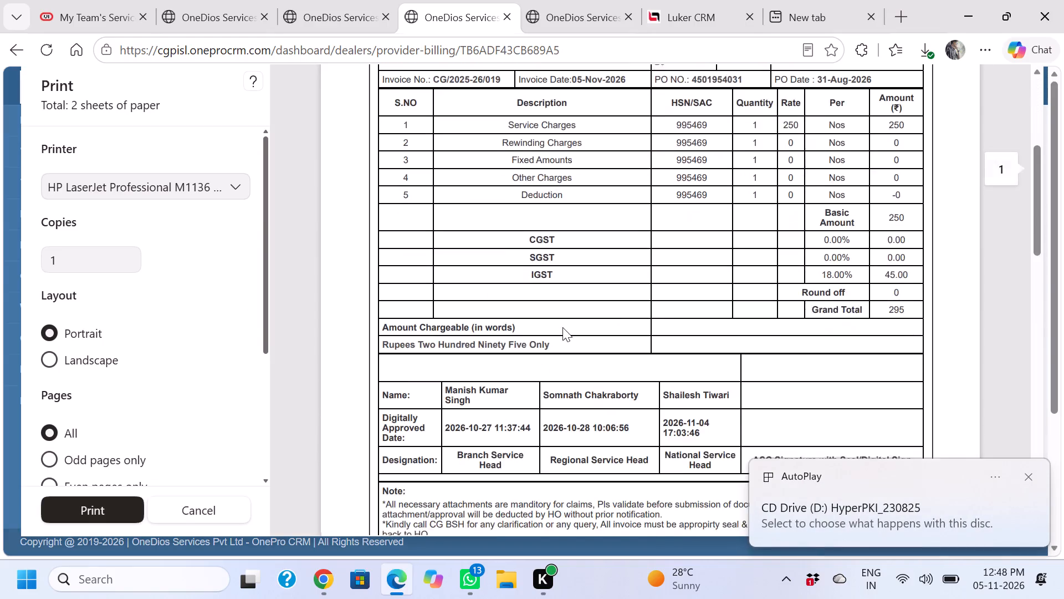
pyautogui.scroll(-6, 562, 327)
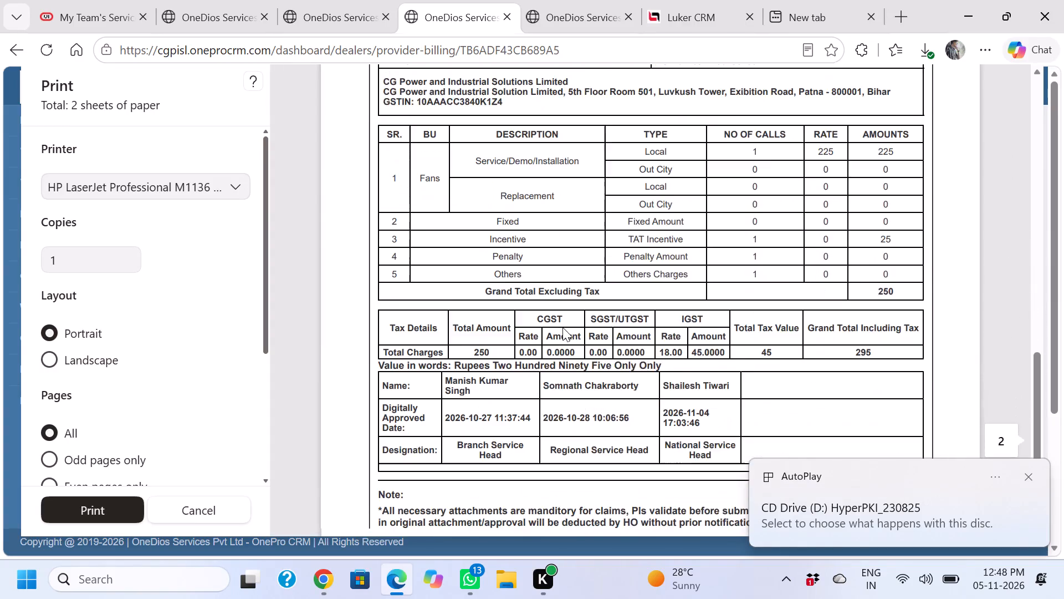
pyautogui.scroll(5, 562, 327)
pyautogui.scroll(-1, 562, 327)
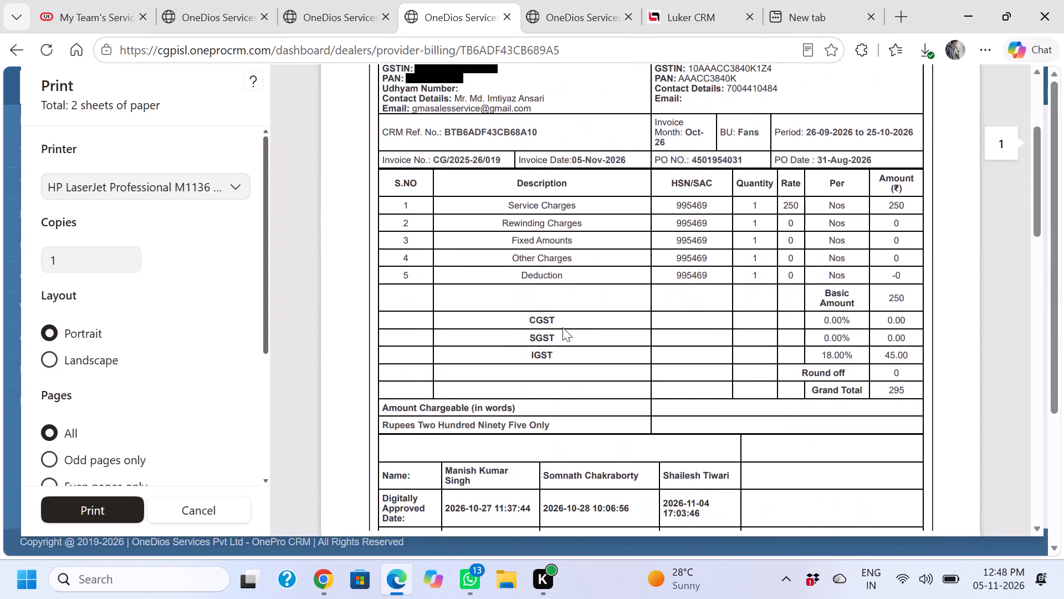
pyautogui.scroll(2, 562, 327)
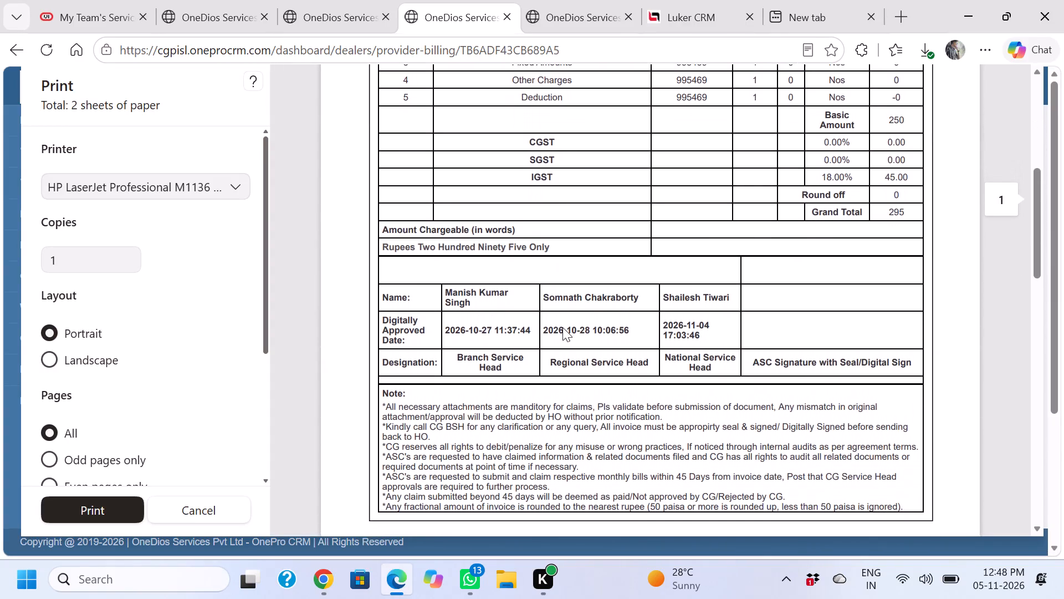
pyautogui.scroll(3, 562, 327)
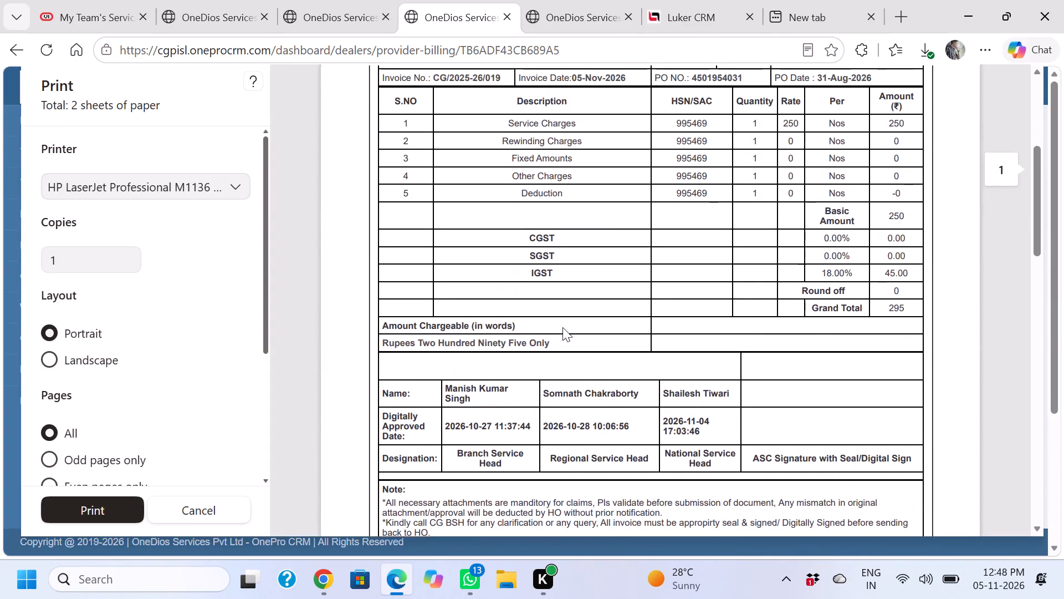
pyautogui.scroll(1, 562, 327)
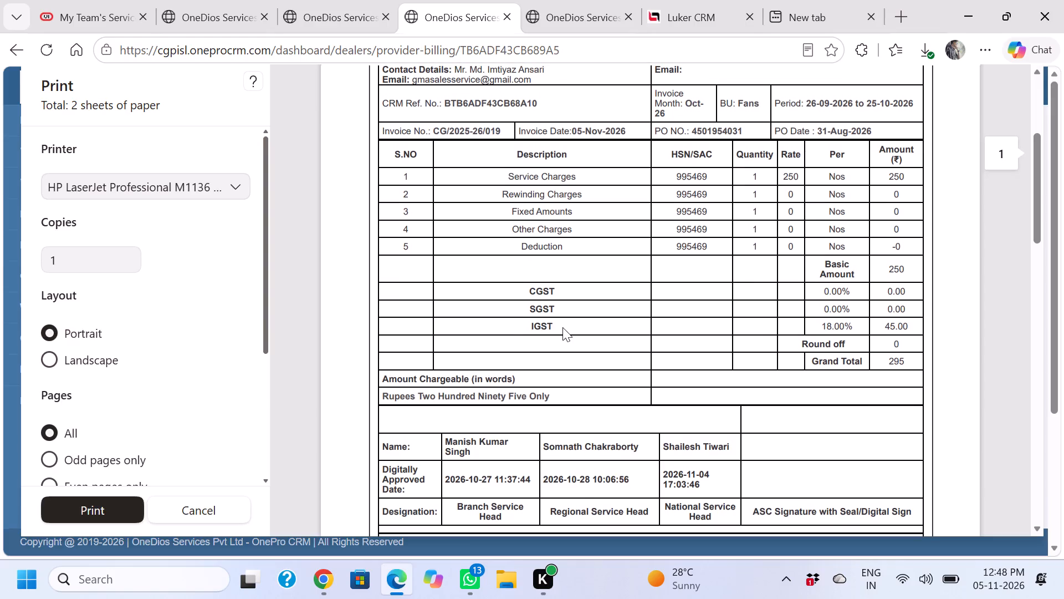
pyautogui.scroll(1, 562, 327)
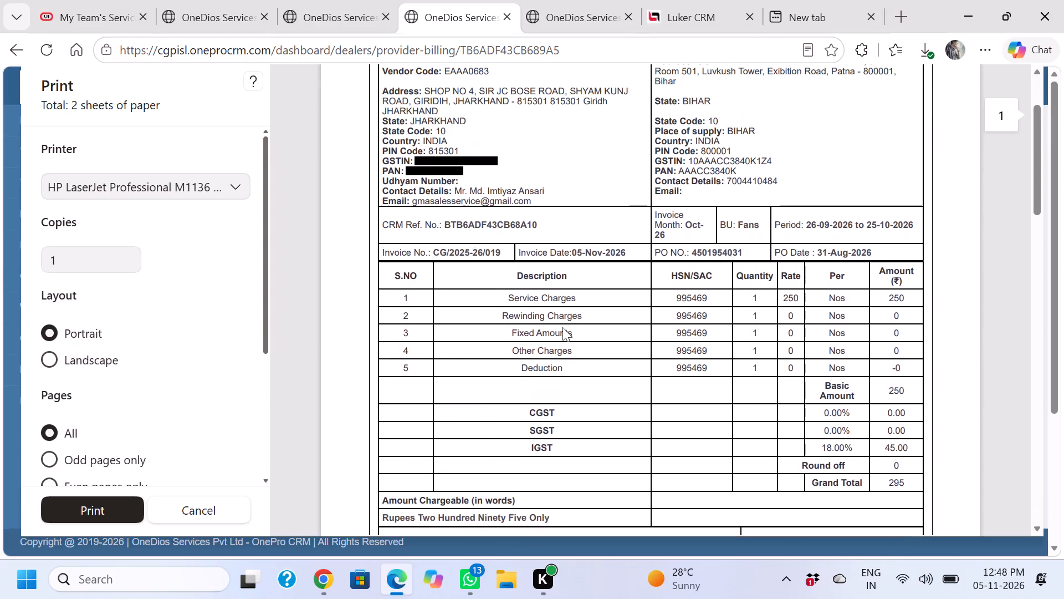
pyautogui.scroll(2, 562, 327)
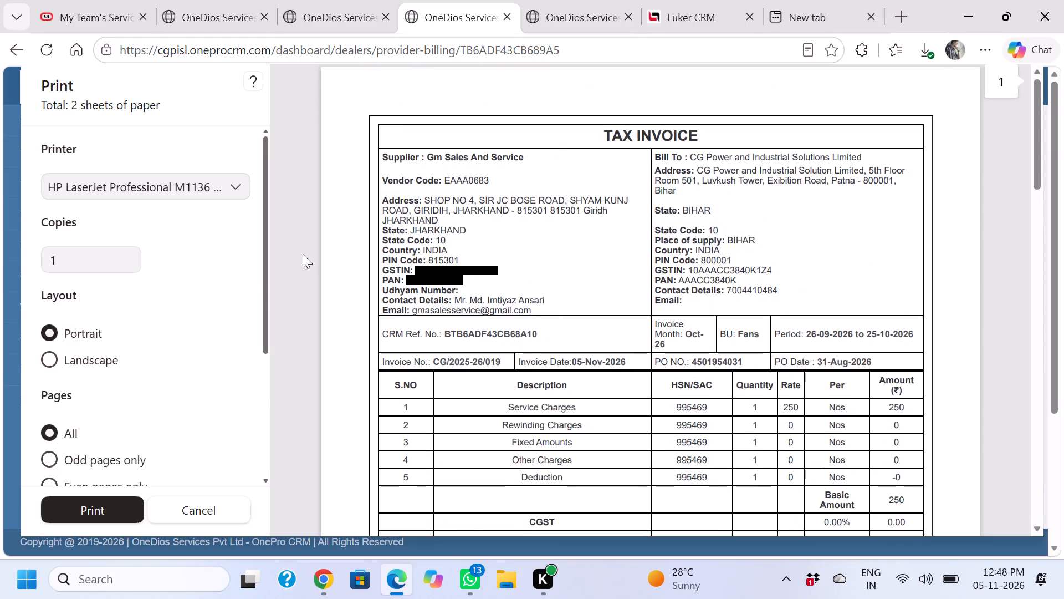
pyautogui.click(213, 507)
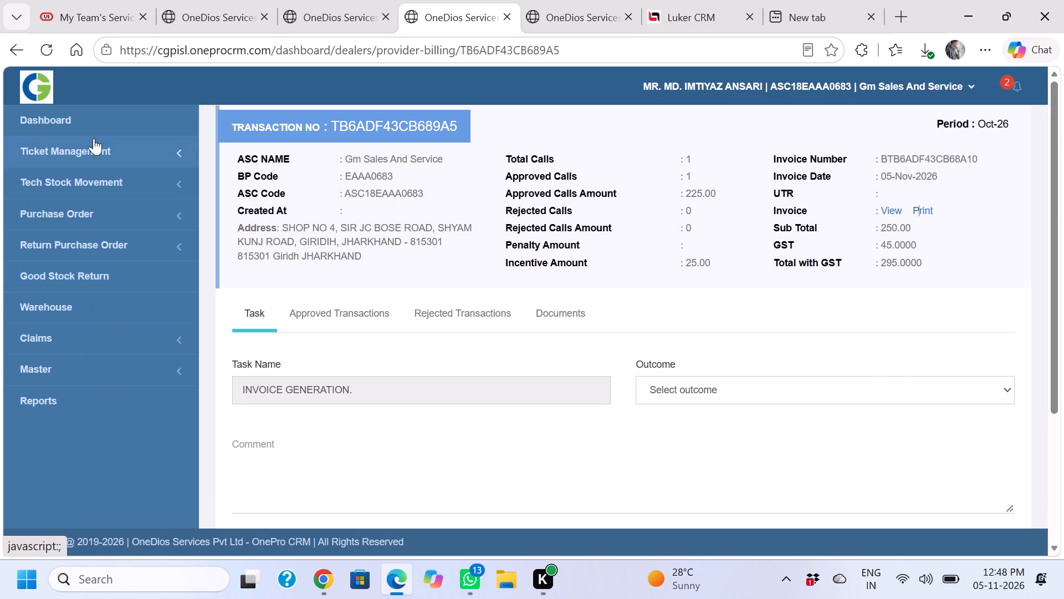
# View the new open tickets list under Ticket Management.
pyautogui.click(94, 138)
pyautogui.click(86, 248)
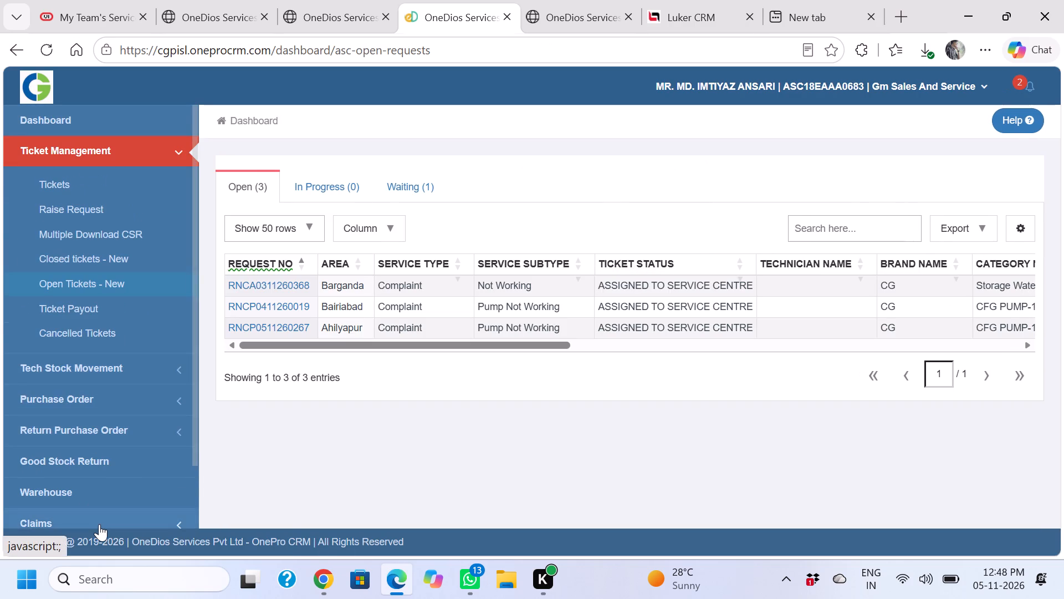
# Return to the partner bills list under Claims and open the Sep-26 Pumps bill, transaction TB6ABA09C46AAE6.
pyautogui.click(99, 524)
pyautogui.moveTo(77, 378); pyautogui.dragTo(84, 398)
pyautogui.click(84, 398)
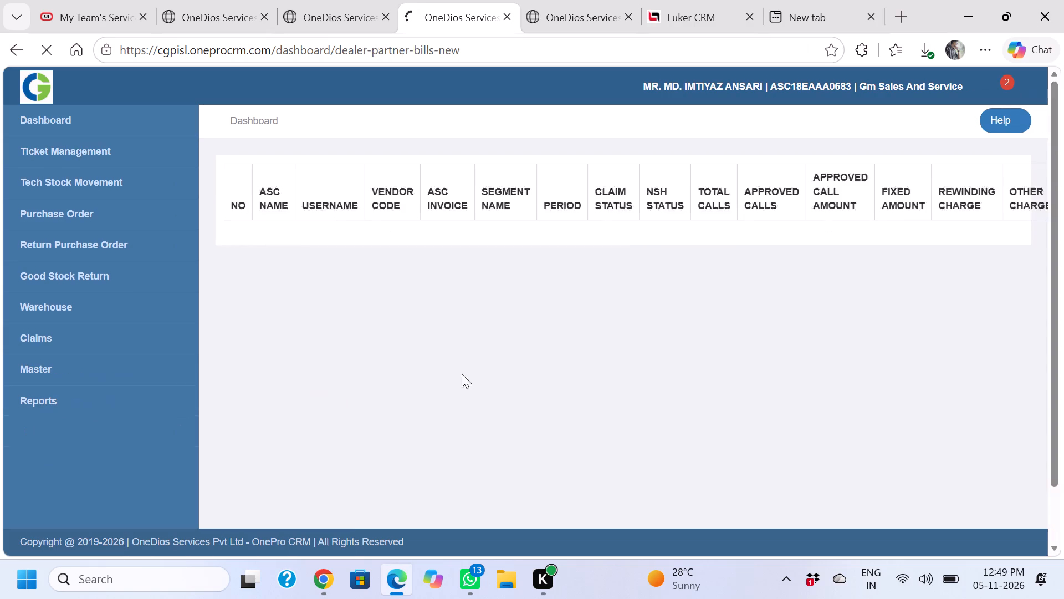
pyautogui.scroll(-1, 694, 351)
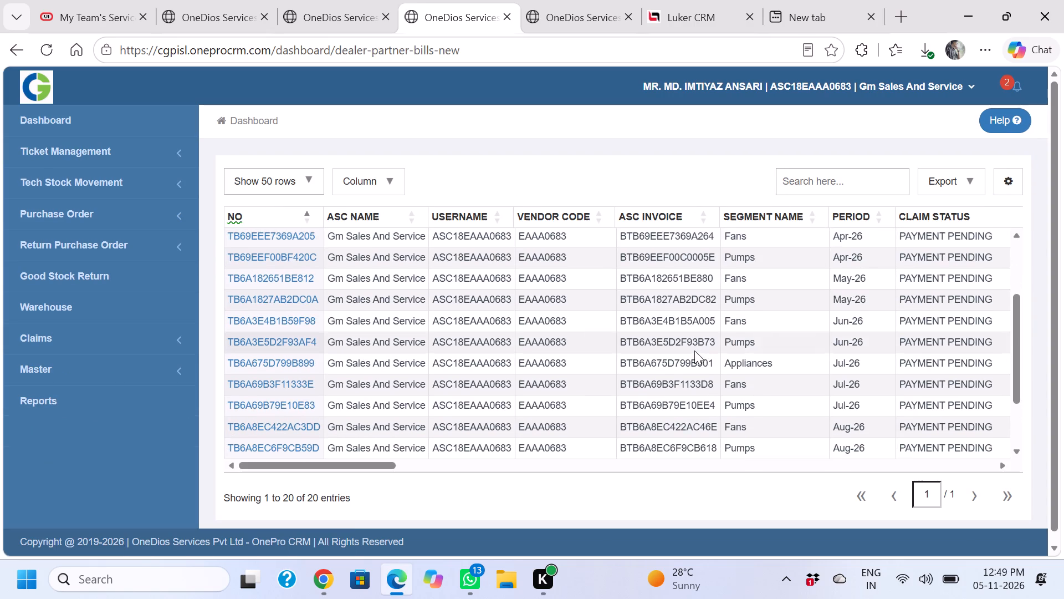
pyautogui.scroll(-3, 694, 351)
pyautogui.hscroll(-5, 694, 351)
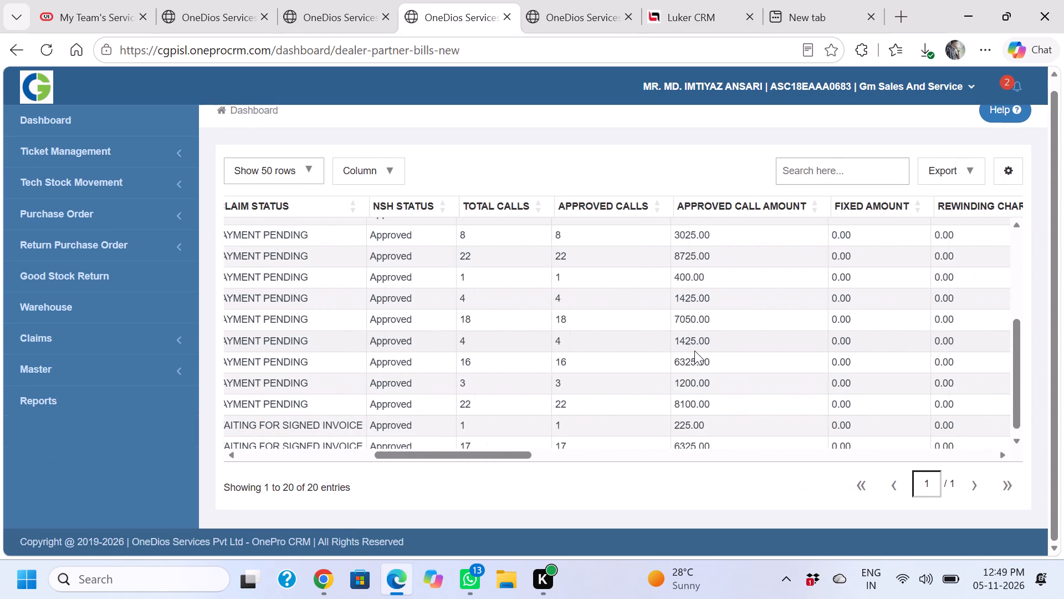
pyautogui.hscroll(-3, 694, 351)
pyautogui.hscroll(11, 694, 351)
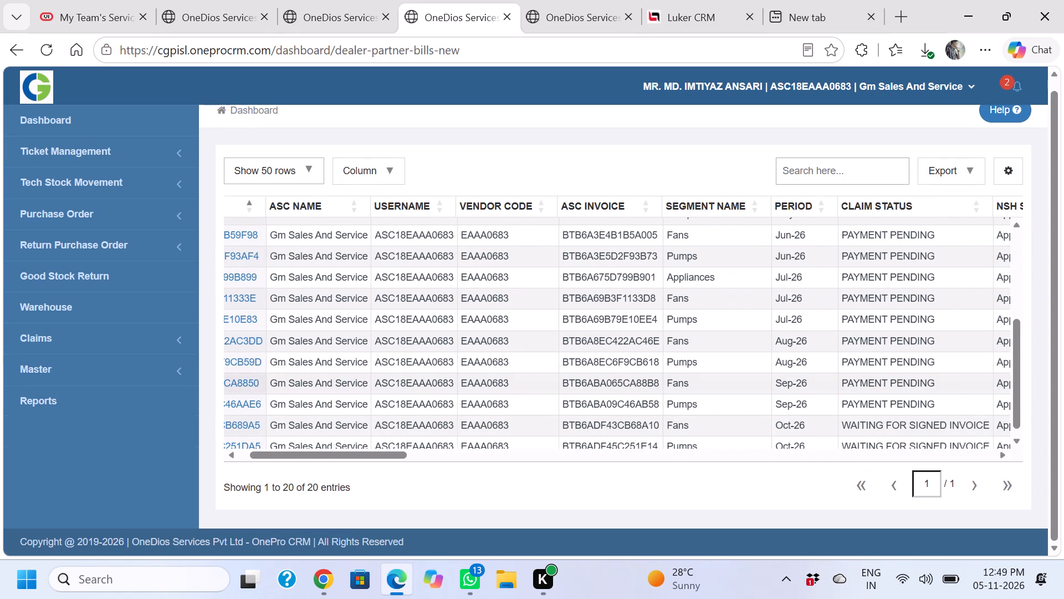
pyautogui.hscroll(6, 306, 427)
pyautogui.click(268, 410)
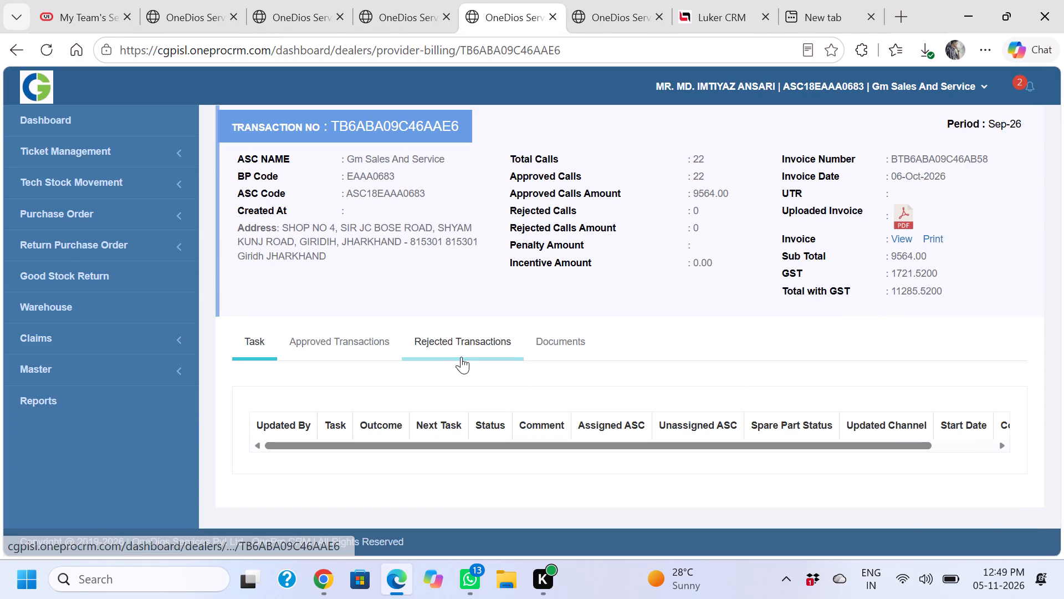
# Open the uploaded invoice PDF from the Sep-26 Pumps bill's documents and look it over.
pyautogui.click(558, 332)
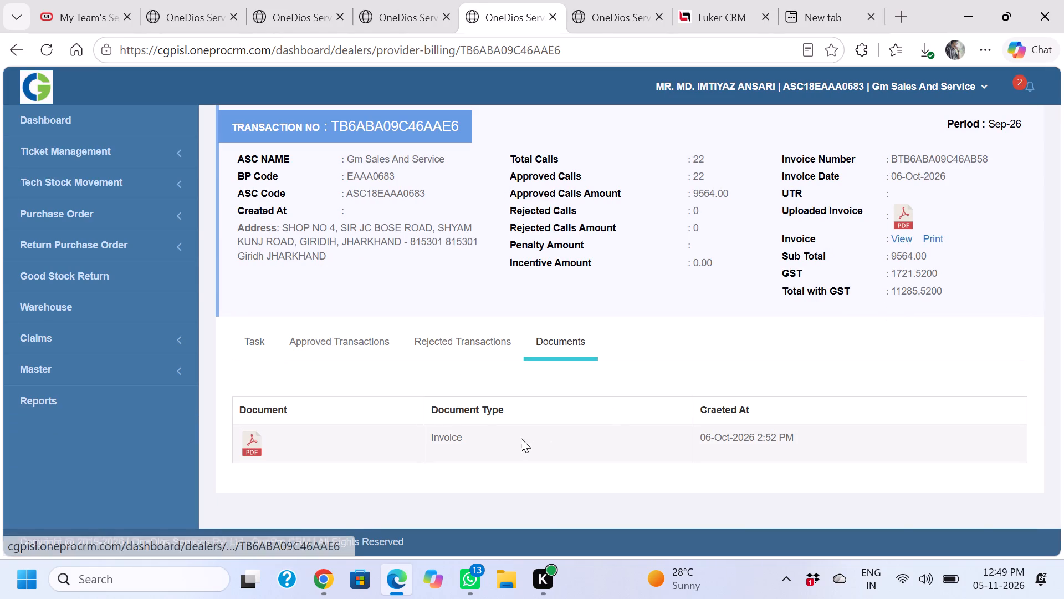
pyautogui.click(263, 450)
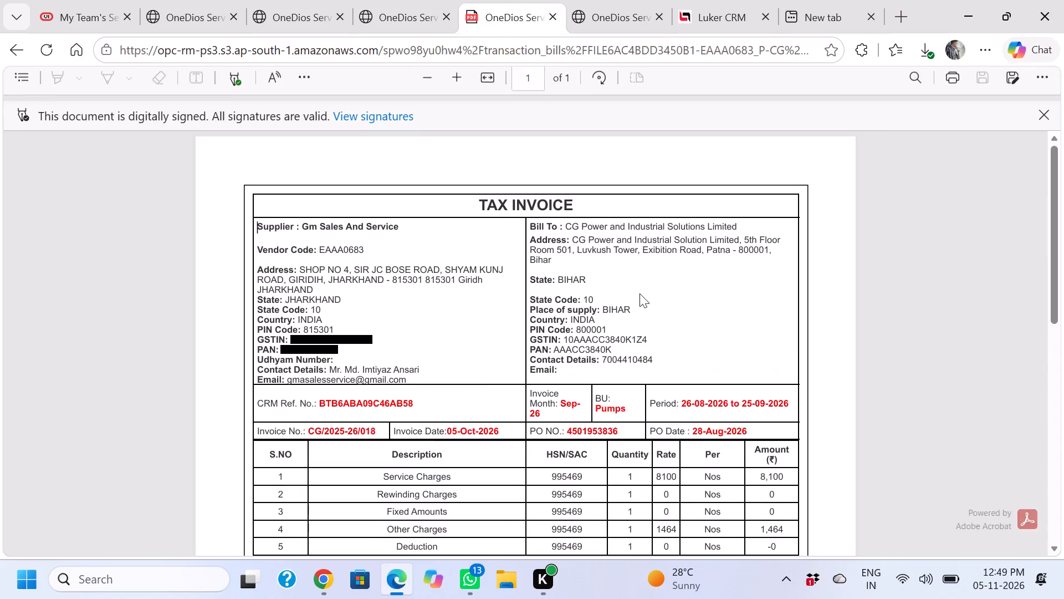
pyautogui.hscroll(1, 633, 310)
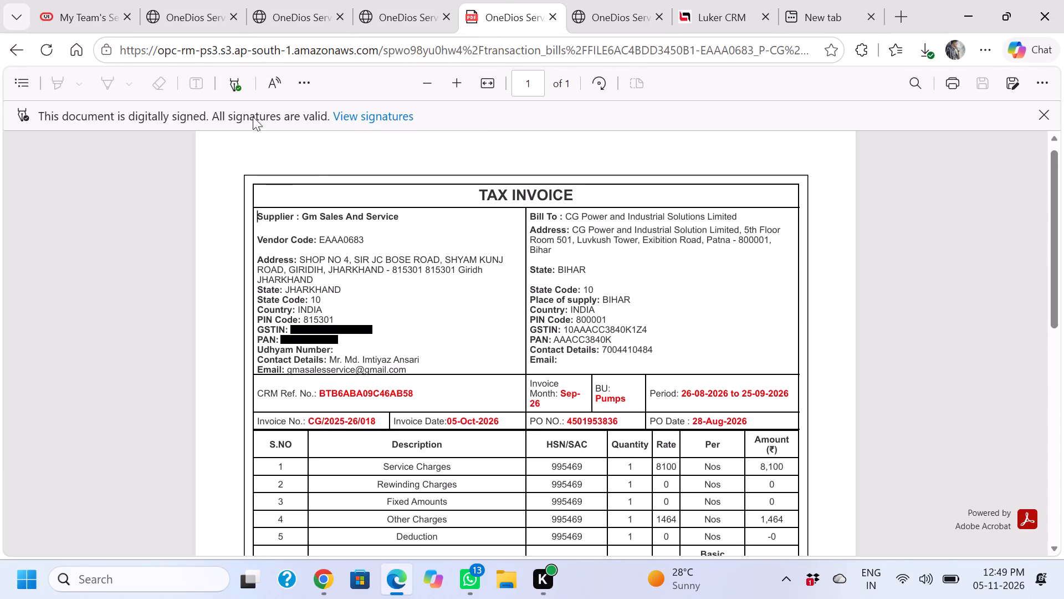
pyautogui.click(416, 3)
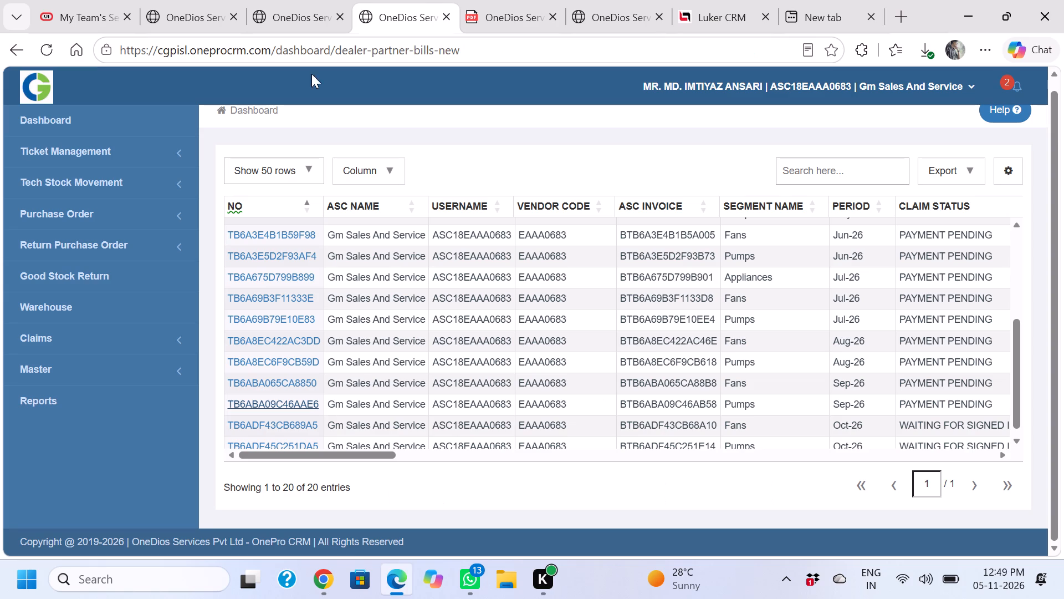
pyautogui.scroll(-4, 423, 323)
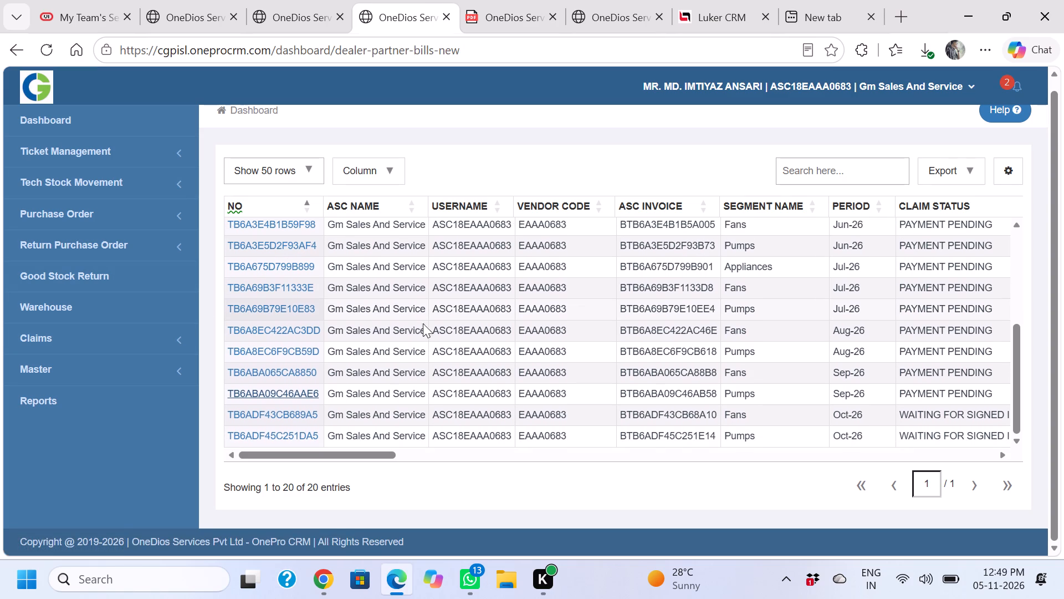
pyautogui.click(311, 412)
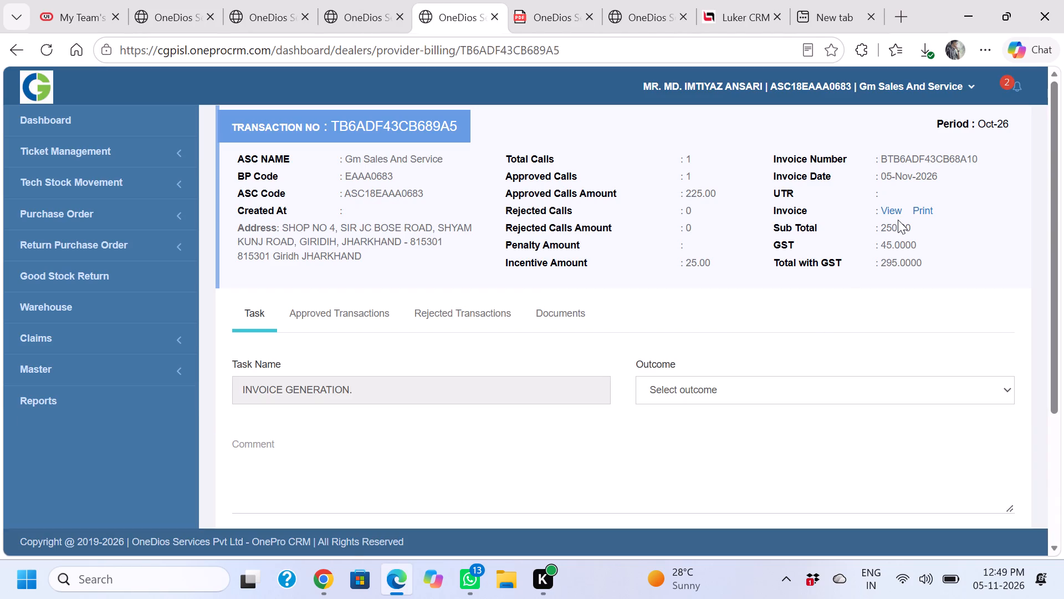
pyautogui.click(894, 213)
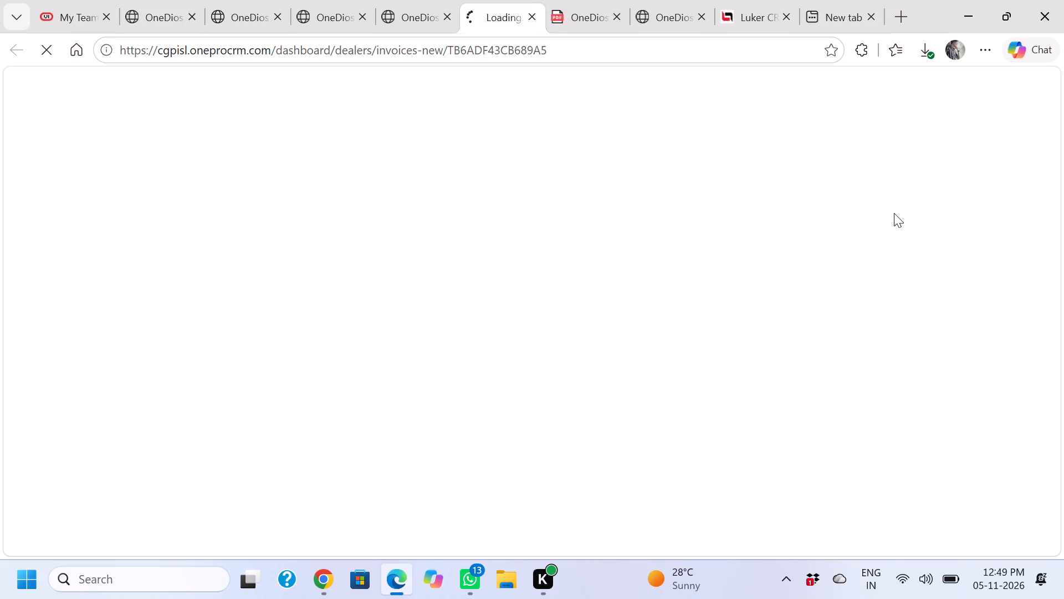
pyautogui.hscroll(1, 670, 350)
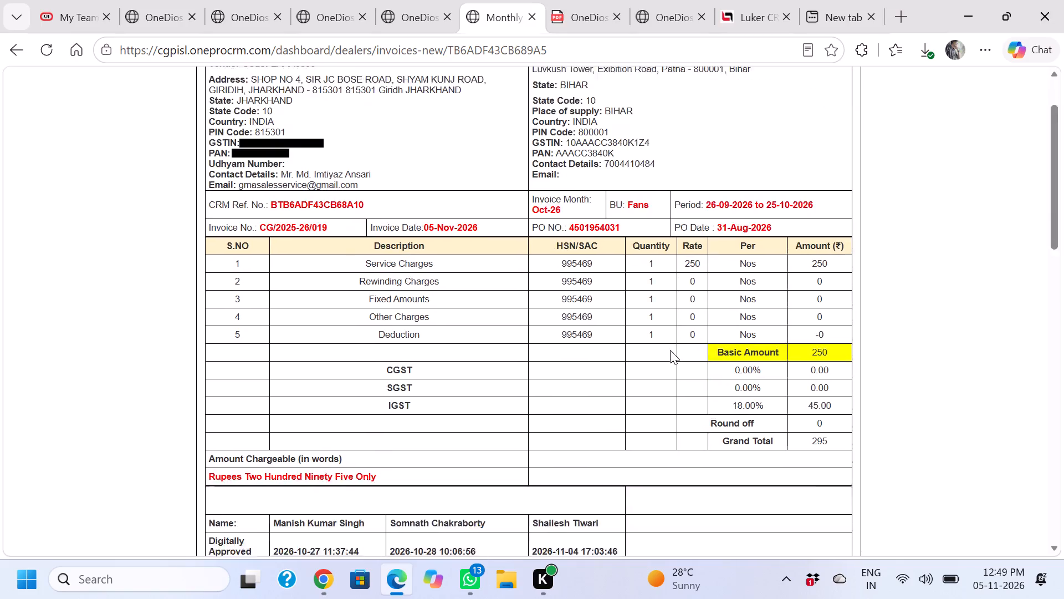
# Compare the Oct-26 Fans invoice with the signed Sep-26 Pumps invoice PDF, including the line items and signature block.
pyautogui.hscroll(2, 670, 350)
pyautogui.scroll(-1, 670, 350)
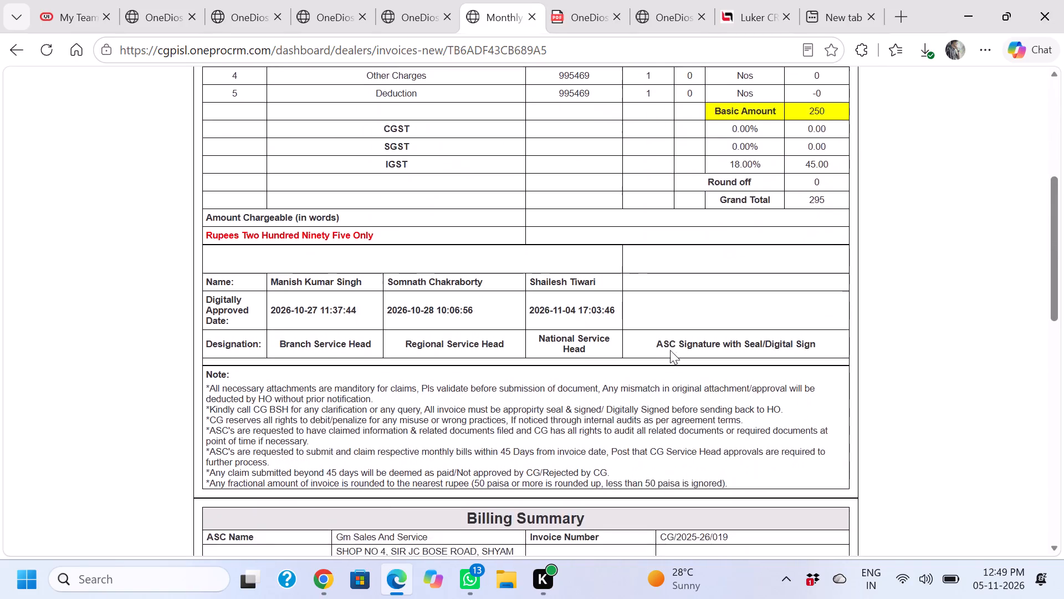
pyautogui.scroll(4, 670, 350)
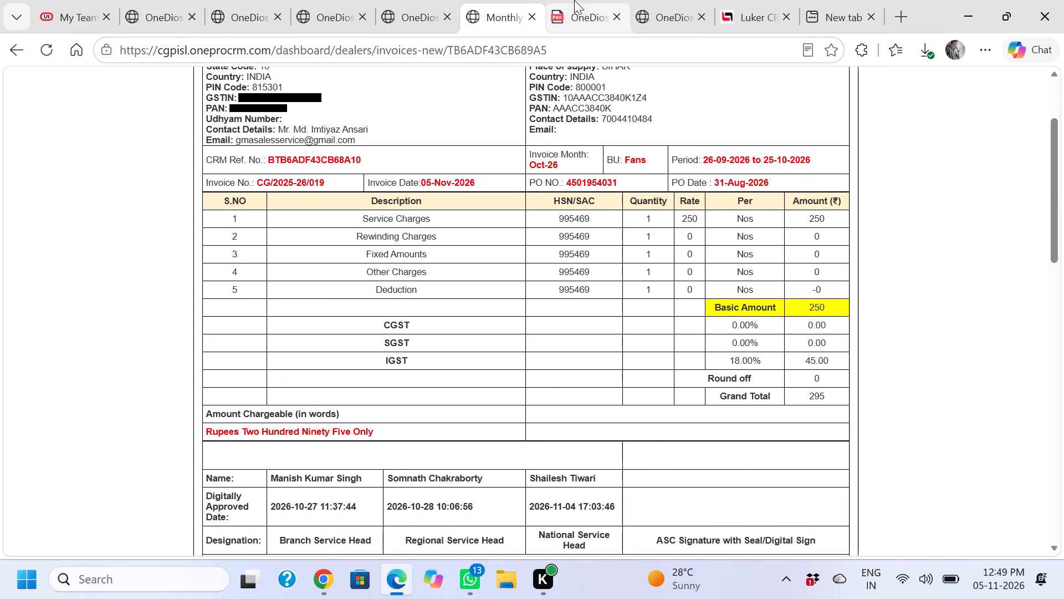
pyautogui.click(574, 0)
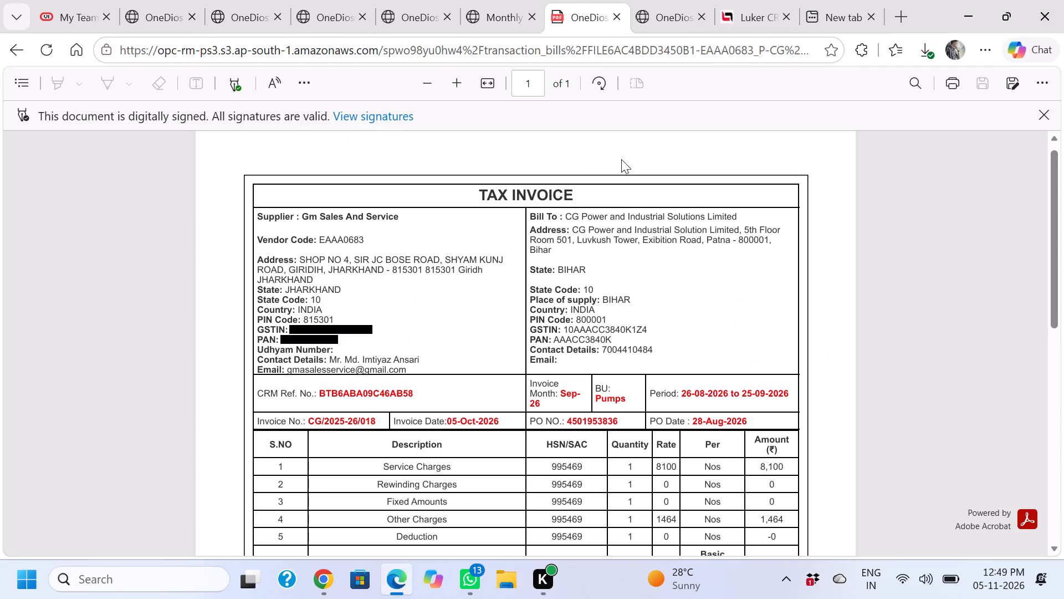
pyautogui.scroll(-5, 621, 159)
pyautogui.scroll(5, 621, 159)
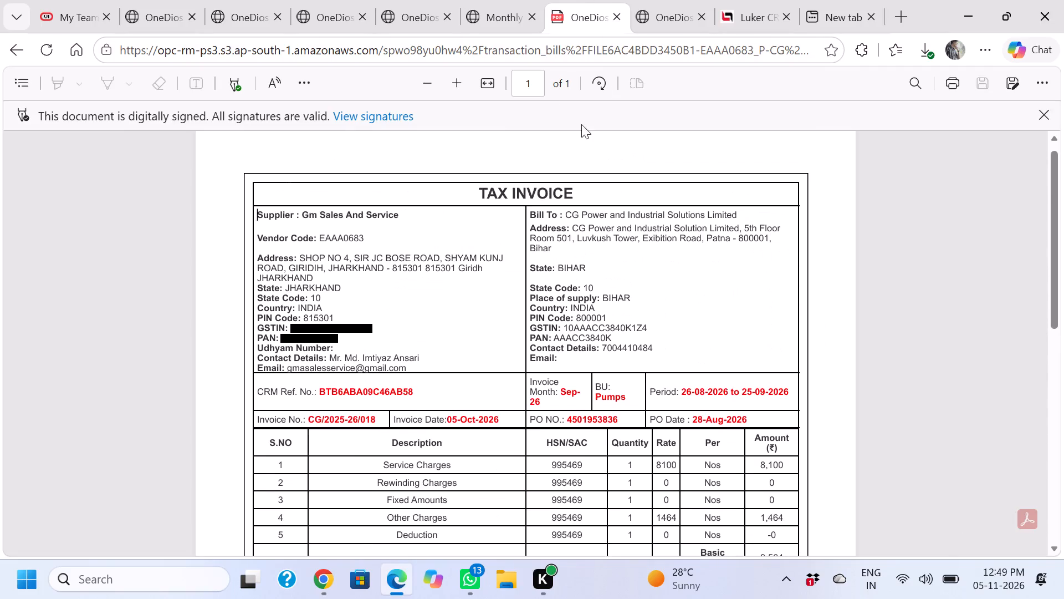
pyautogui.click(492, 15)
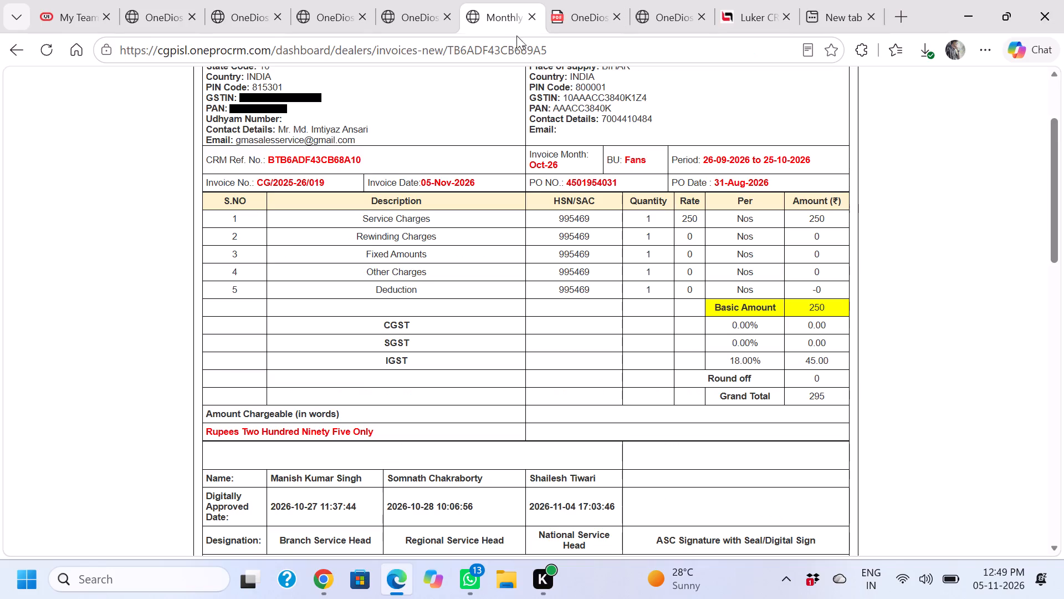
pyautogui.scroll(-3, 606, 258)
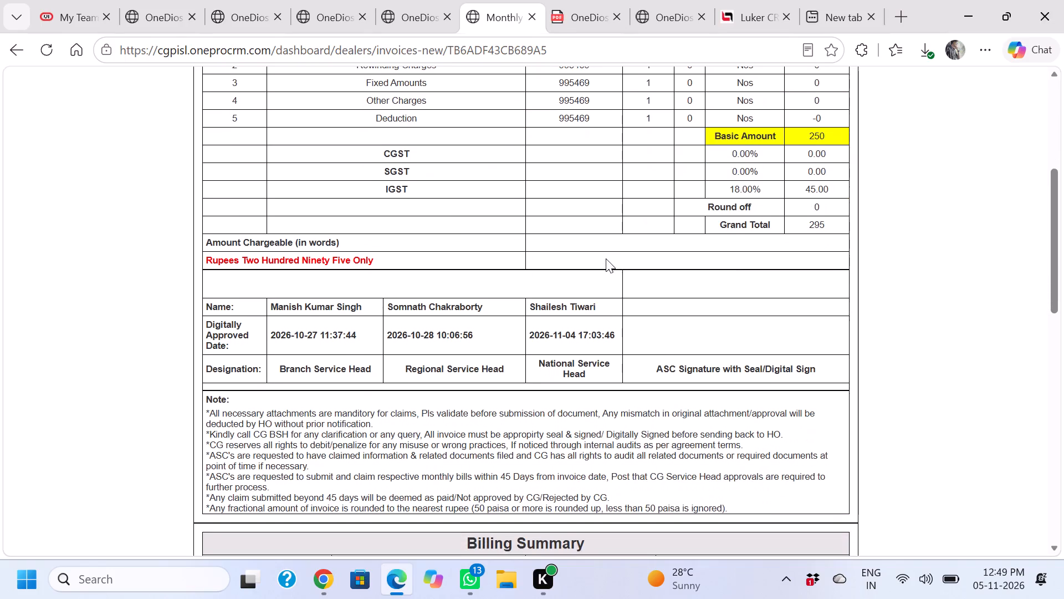
pyautogui.scroll(-2, 606, 258)
pyautogui.scroll(2, 606, 258)
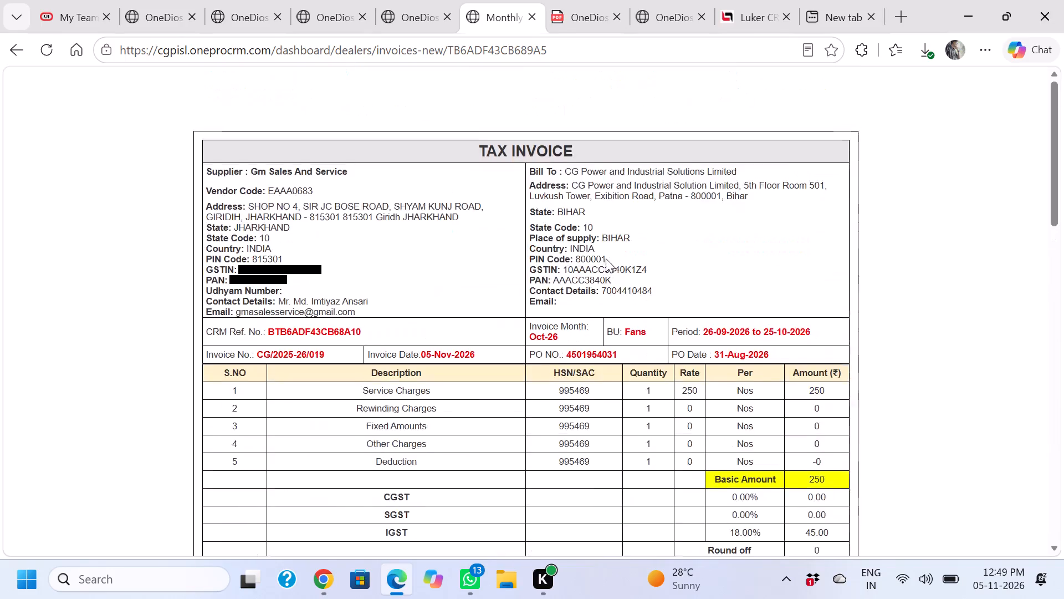
pyautogui.scroll(1, 606, 258)
pyautogui.click(669, 220)
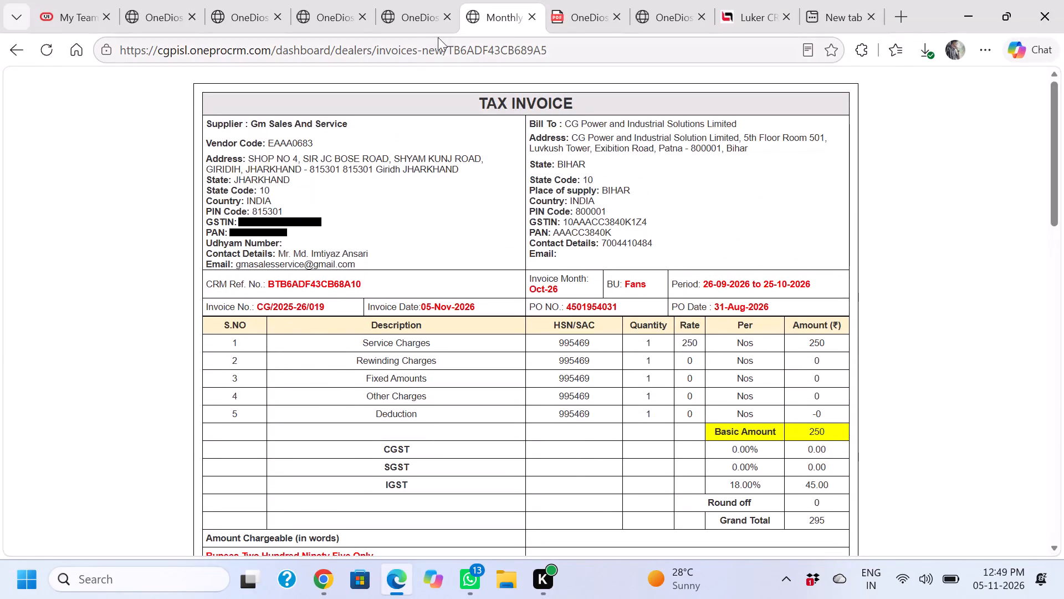
# Go back to the Oct-26 Fans bill, view its invoice once more, and return to the bill page.
pyautogui.click(422, 23)
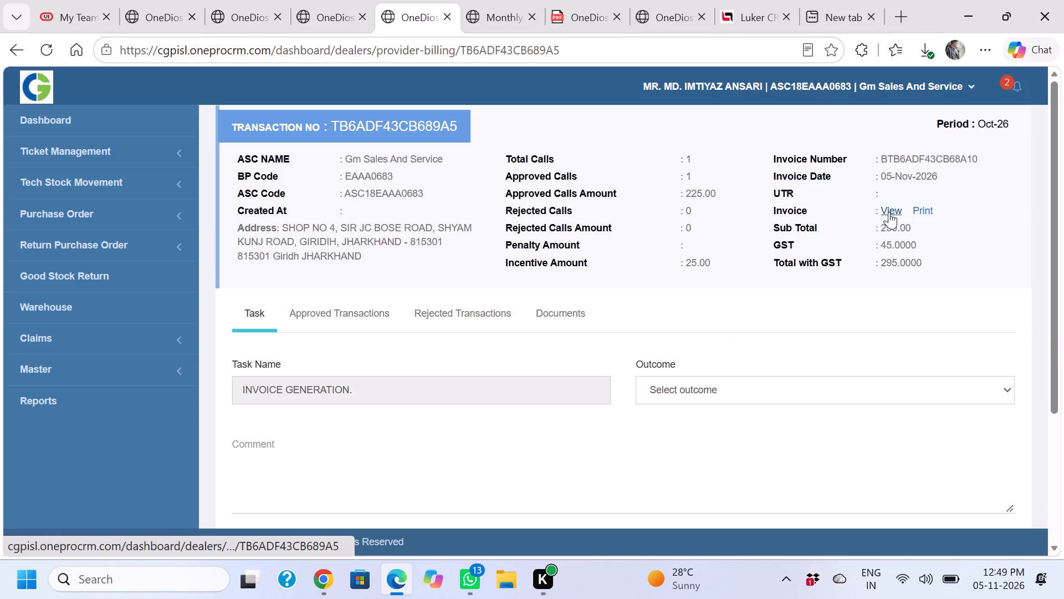
pyautogui.click(893, 212)
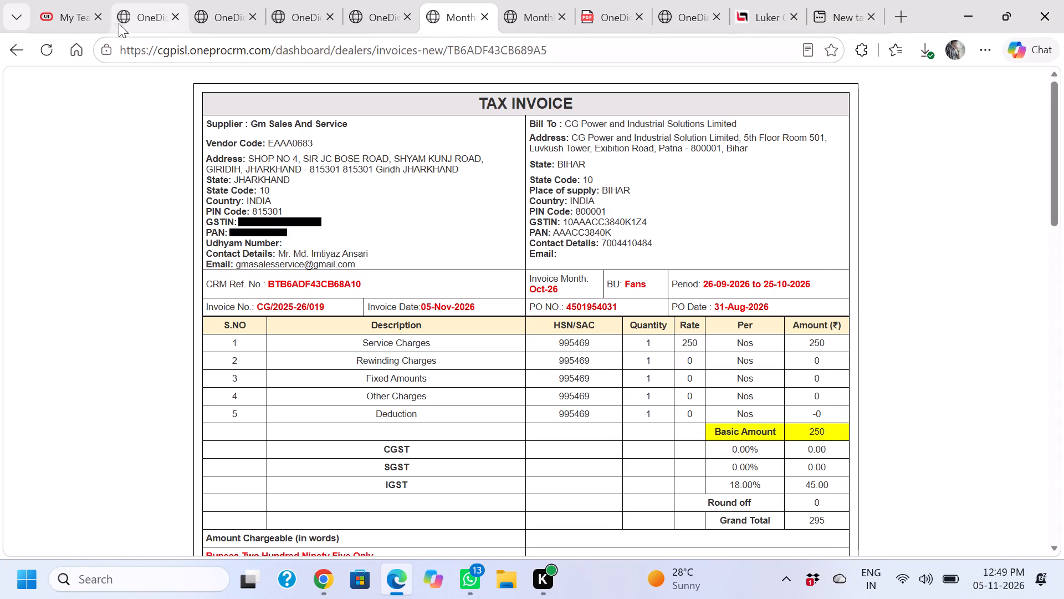
pyautogui.click(86, 12)
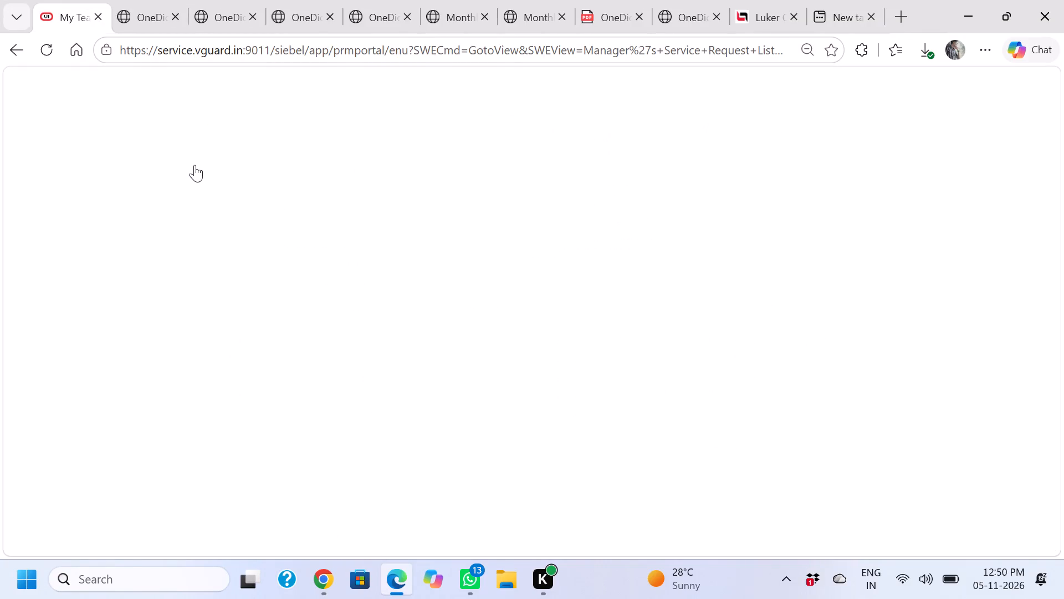
pyautogui.click(380, 5)
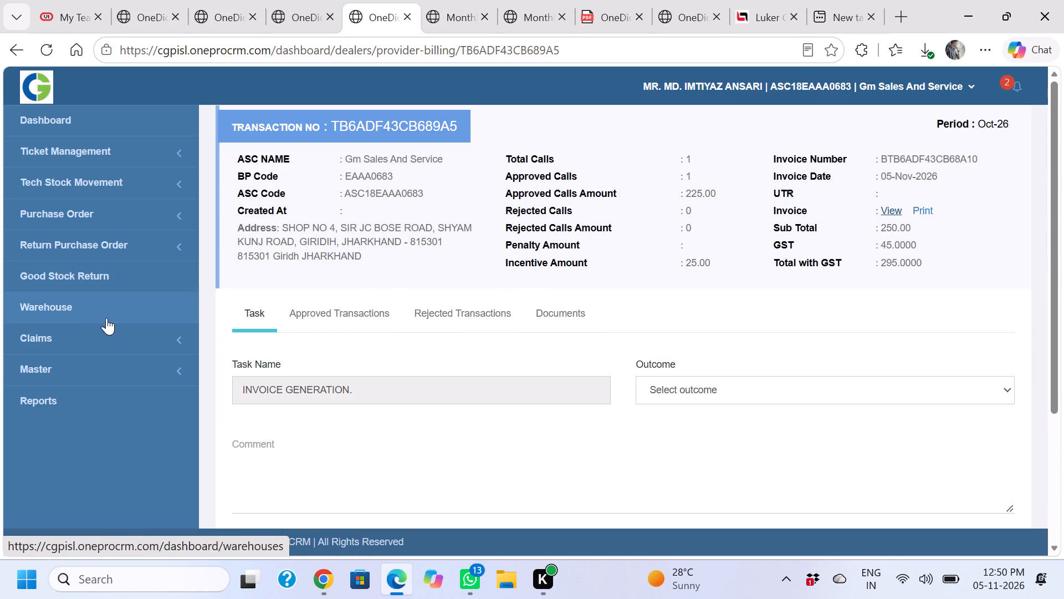
# Return to the partner bills list under Claims and open the May-26 Pumps bill, transaction TB6A1827AB2DC0A.
pyautogui.click(119, 327)
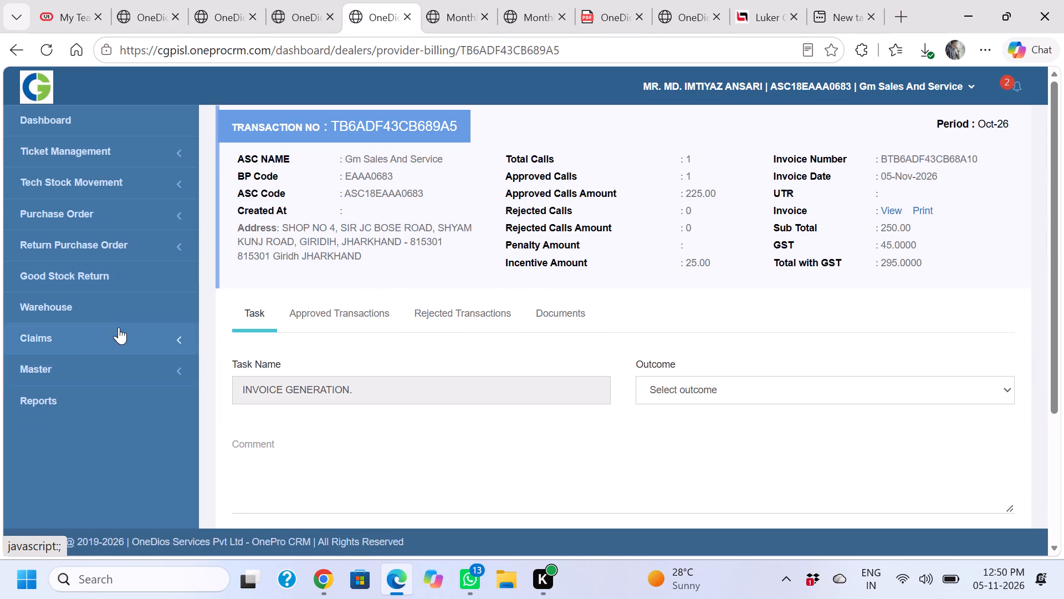
pyautogui.doubleClick(117, 396)
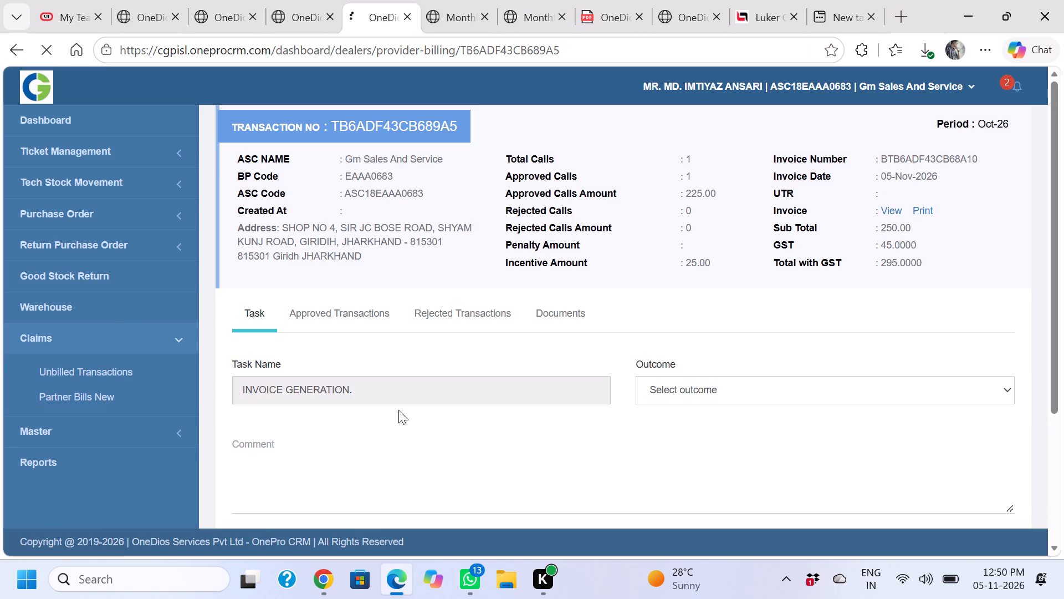
pyautogui.scroll(-2, 686, 369)
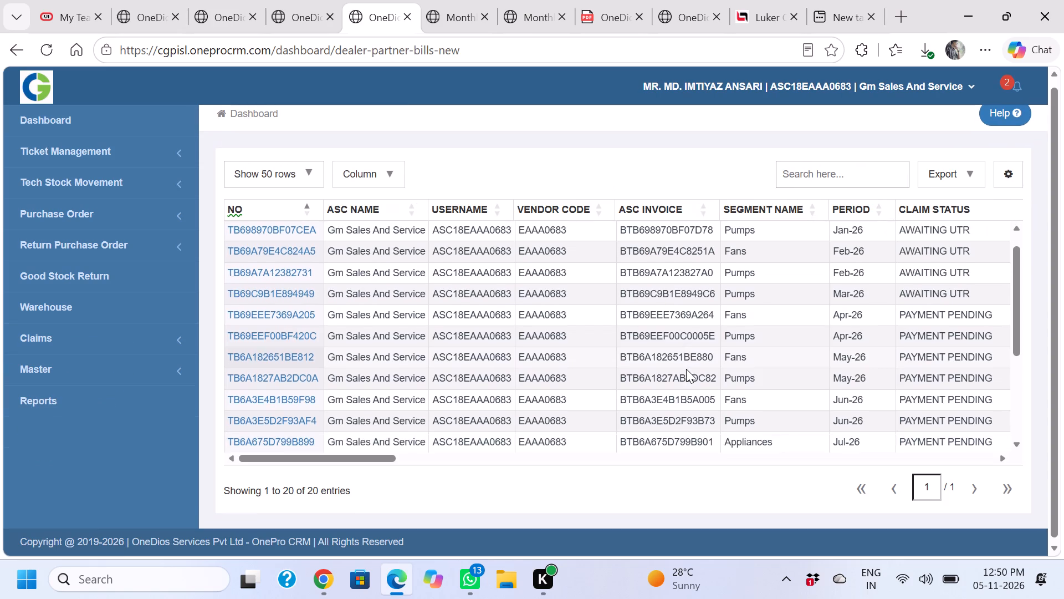
pyautogui.scroll(-1, 686, 369)
pyautogui.hscroll(-8, 686, 369)
pyautogui.hscroll(9, 686, 369)
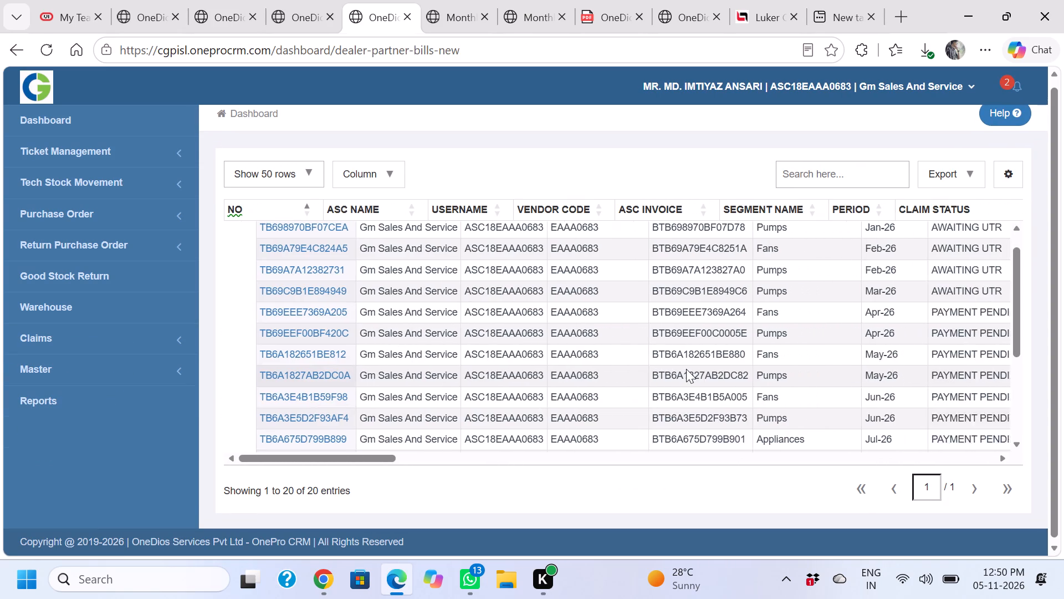
pyautogui.click(306, 380)
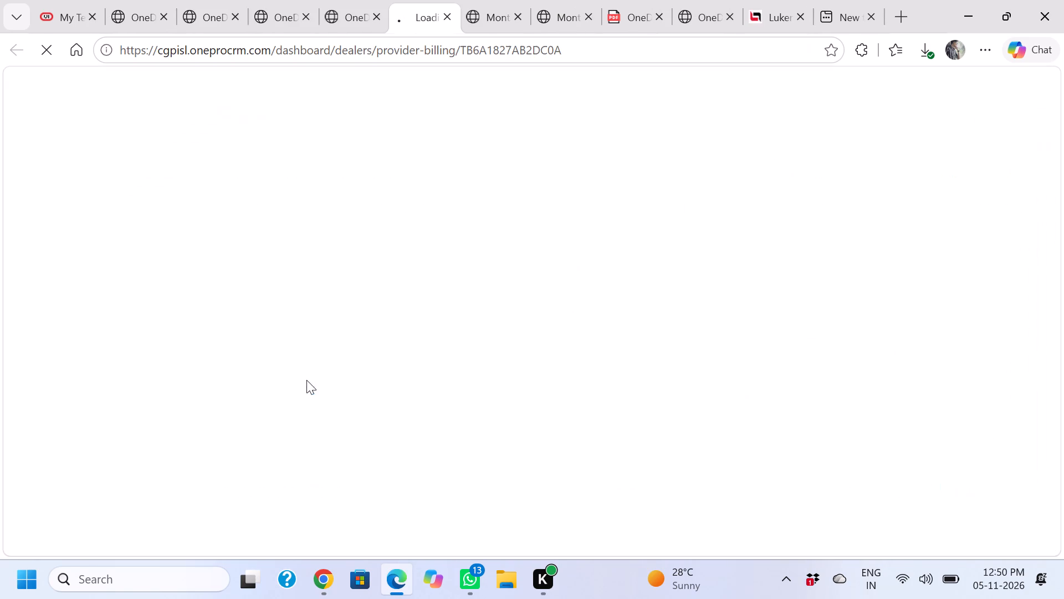
# Open the uploaded invoice PDF from the May-26 Pumps bill's documents and examine its signature block and billing summary page.
pyautogui.click(550, 346)
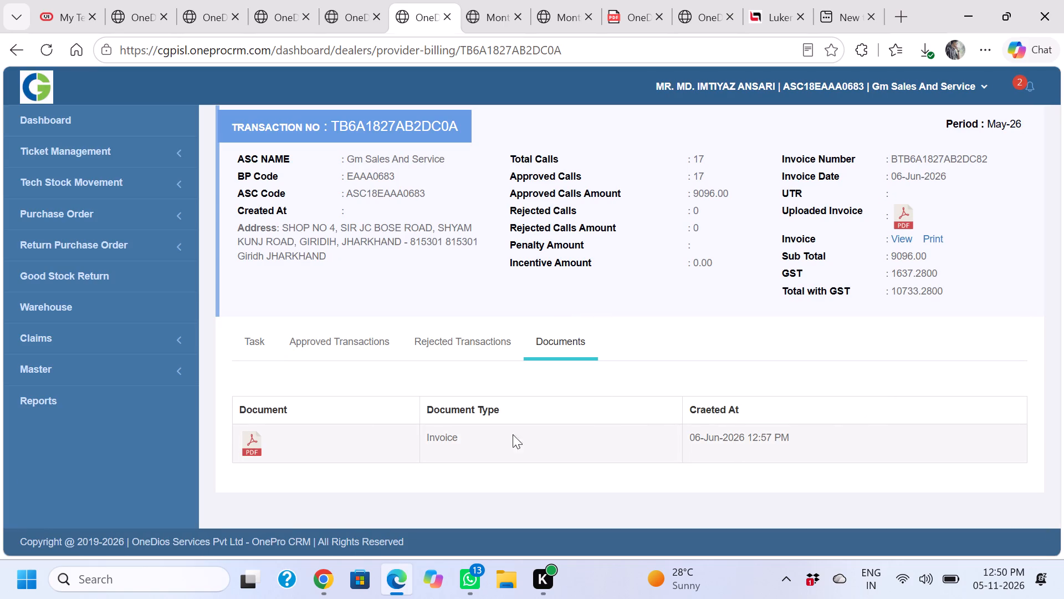
pyautogui.click(242, 436)
pyautogui.scroll(-2, 320, 419)
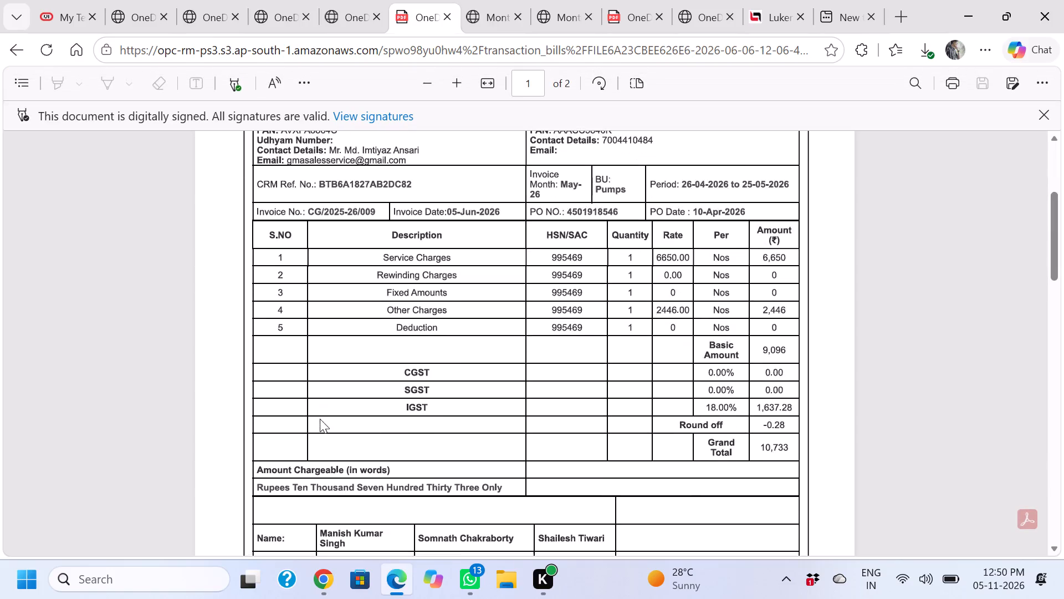
pyautogui.scroll(-2, 320, 419)
pyautogui.scroll(2, 320, 419)
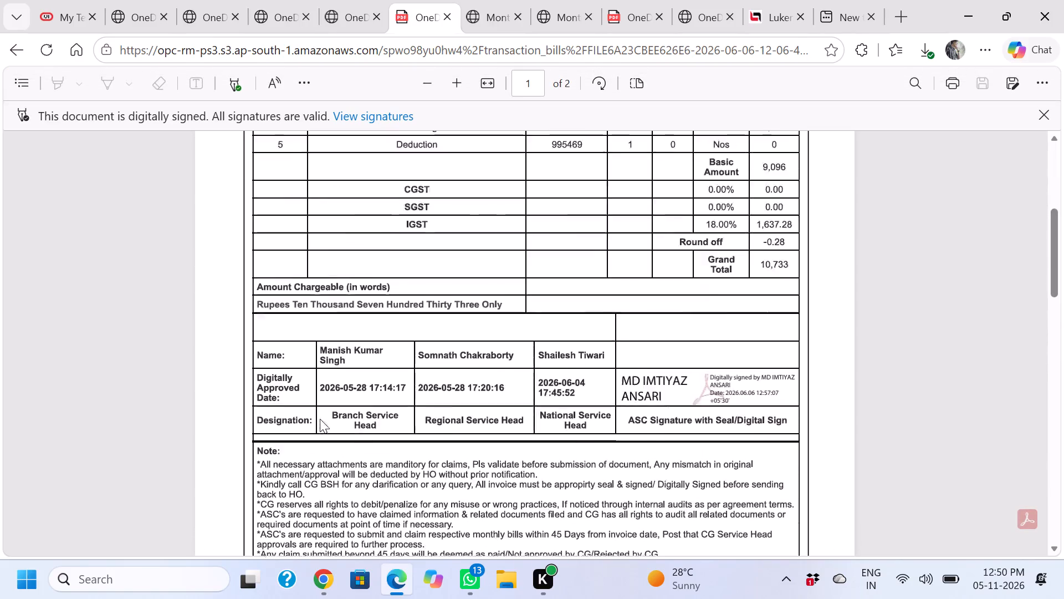
pyautogui.scroll(-5, 331, 395)
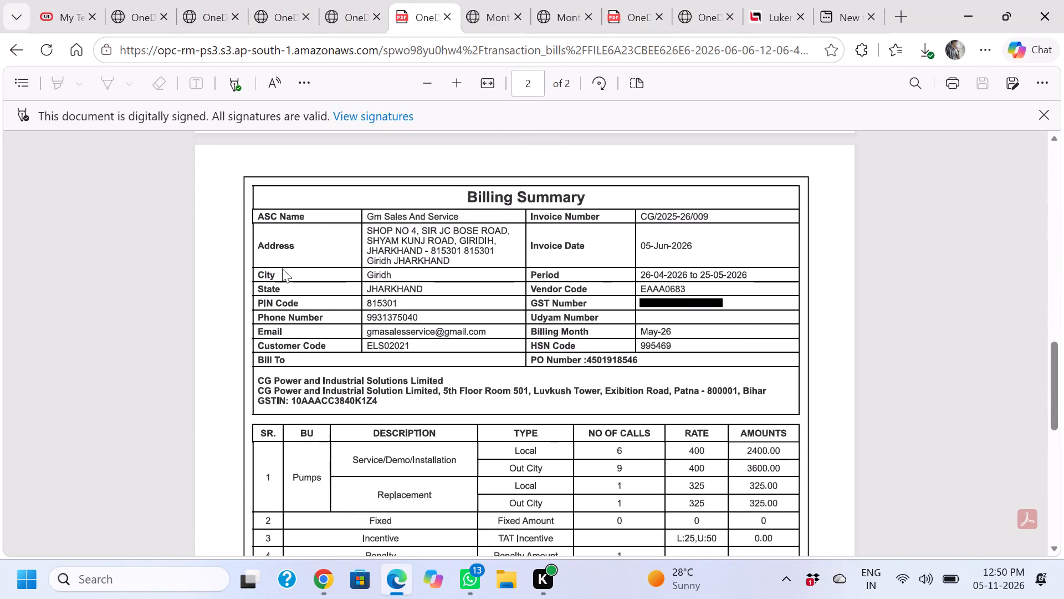
pyautogui.scroll(-6, 329, 283)
pyautogui.scroll(6, 329, 283)
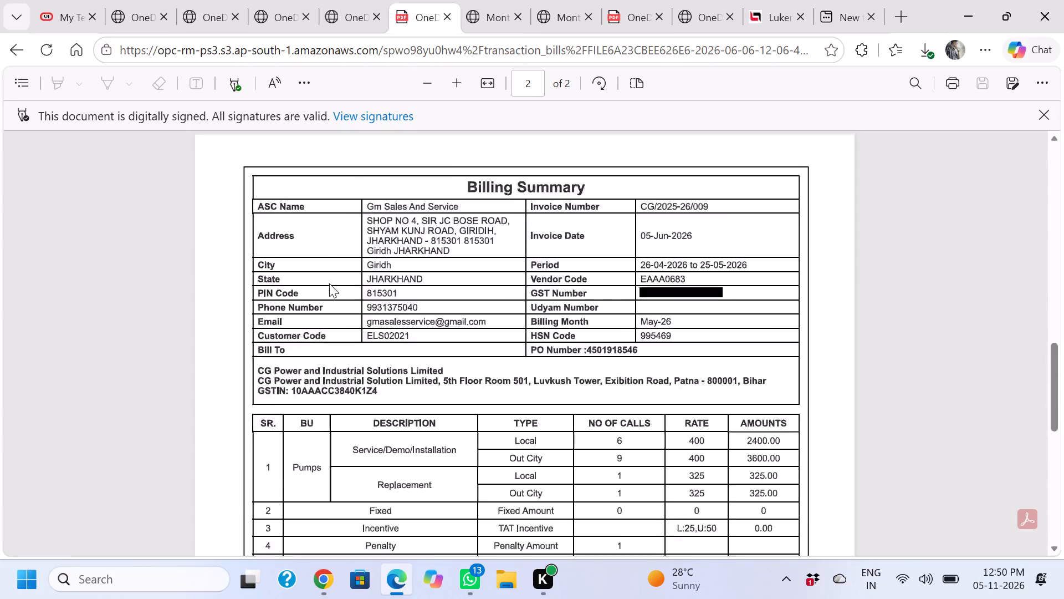
pyautogui.scroll(5, 329, 283)
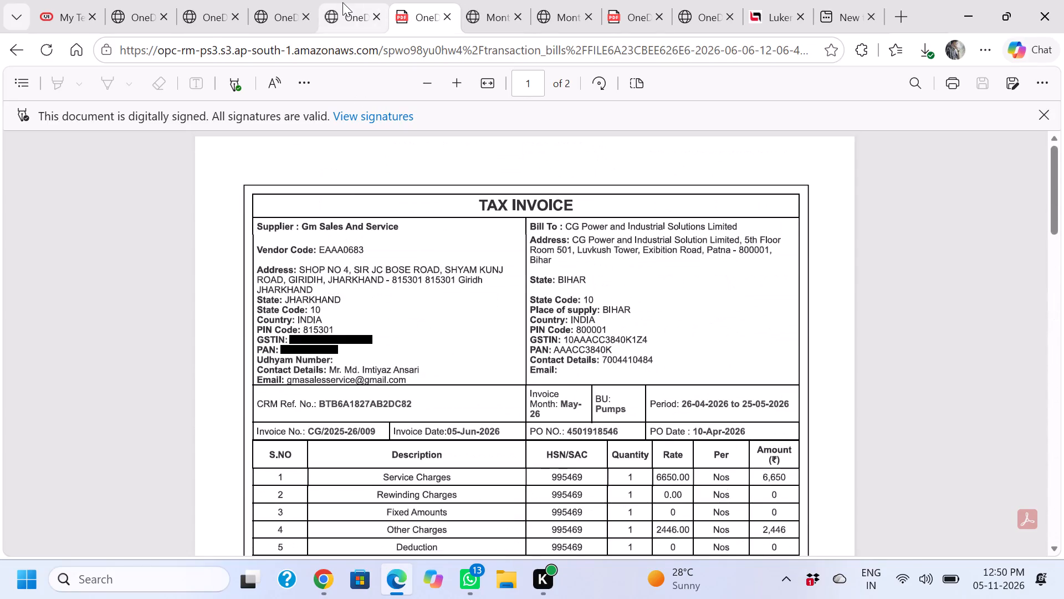
# Reopen the Oct-26 Fans bill TB6ADF43CB689A5 from the bills list and bring up the print preview of its invoice.
pyautogui.click(342, 2)
pyautogui.scroll(-4, 370, 349)
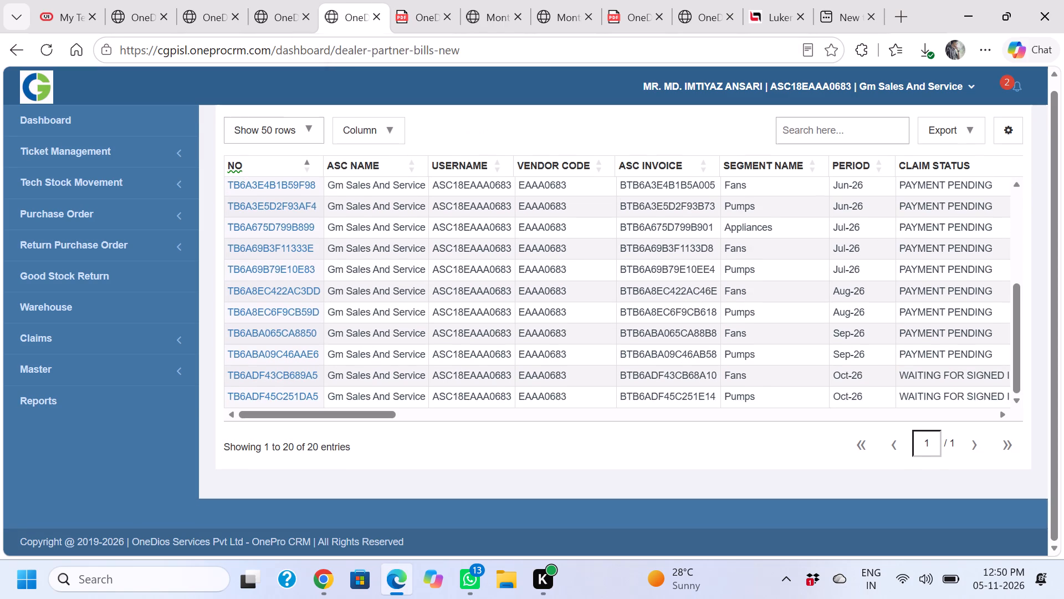
pyautogui.click(295, 414)
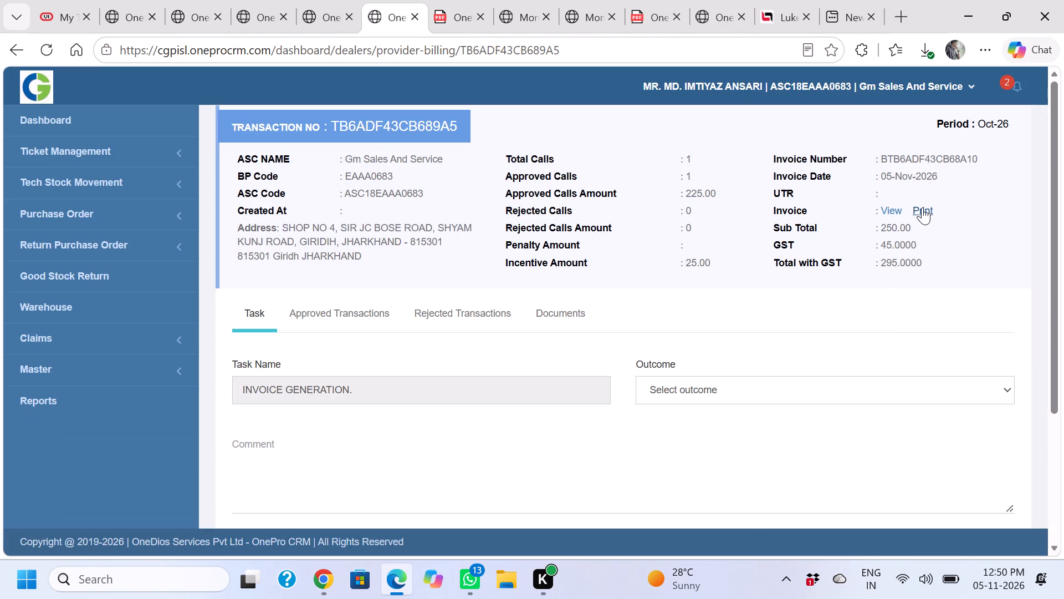
pyautogui.click(922, 207)
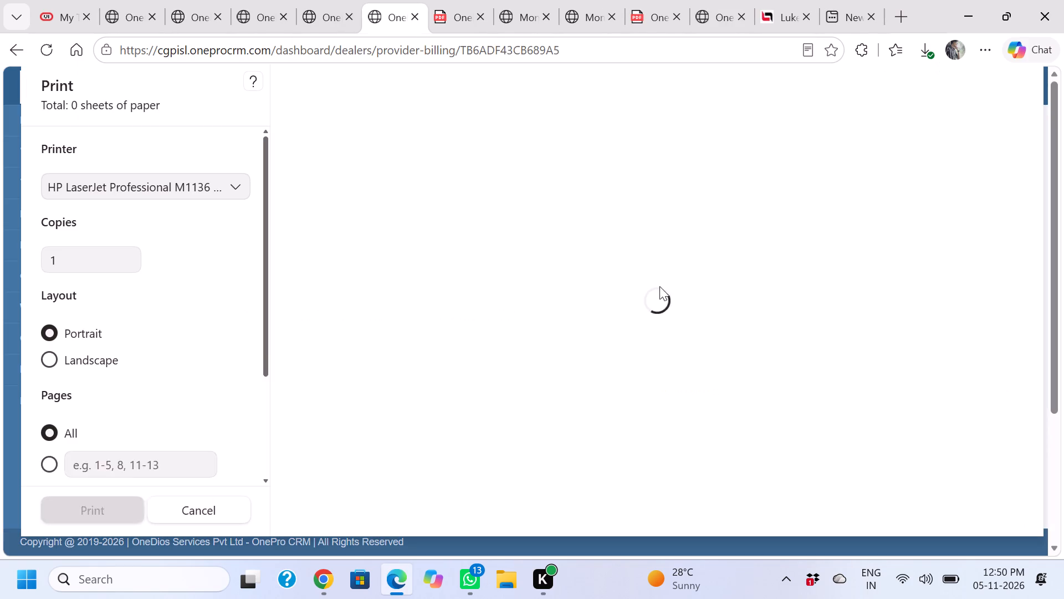
pyautogui.scroll(-4, 551, 301)
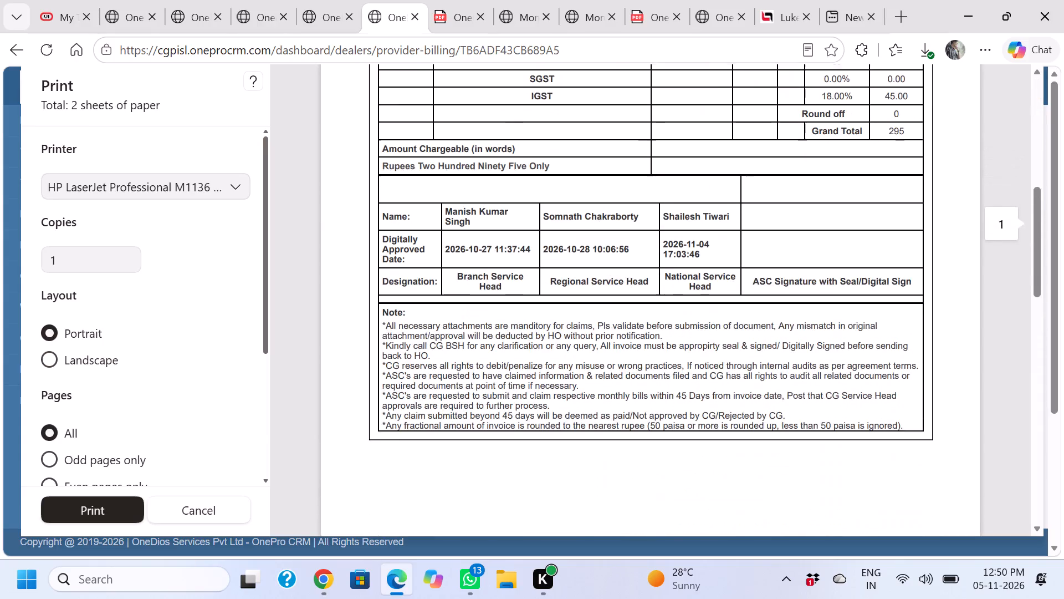
pyautogui.scroll(-3, 551, 301)
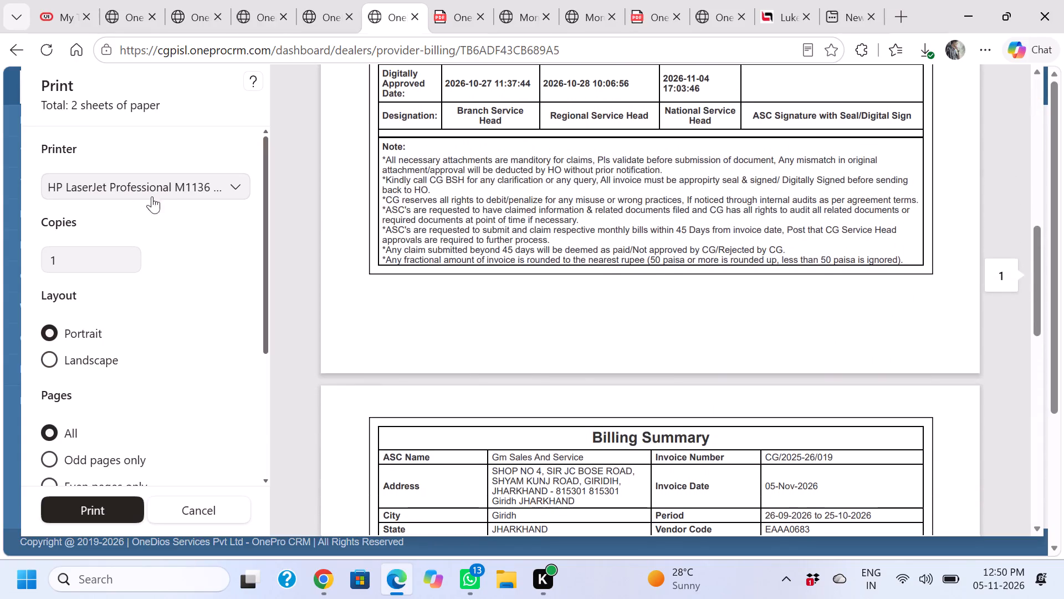
# Set the invoice printout to Save as PDF with only page 1, and proceed to saving it.
pyautogui.click(160, 191)
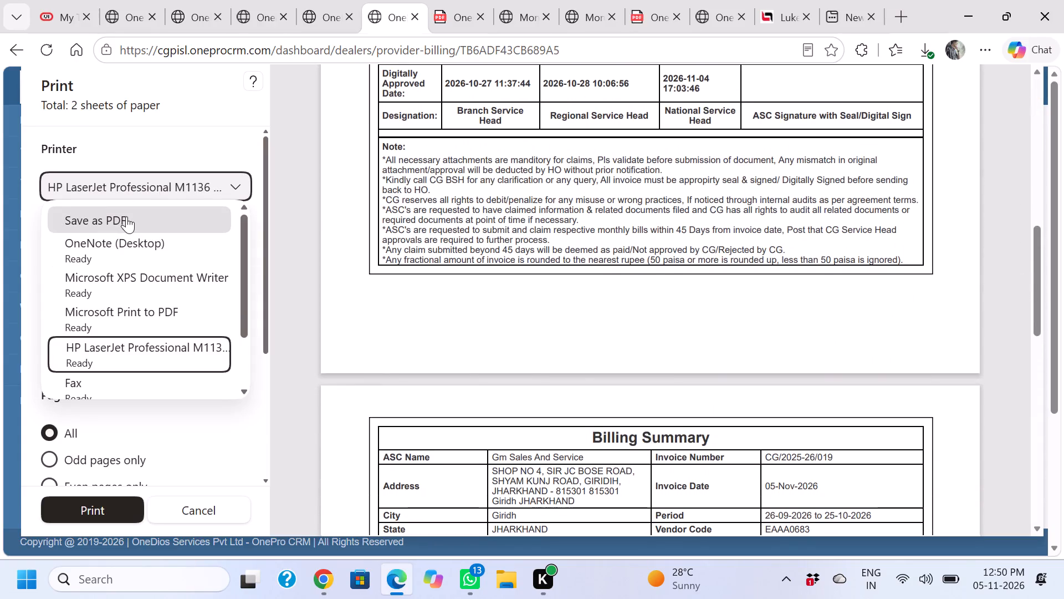
pyautogui.click(126, 216)
pyautogui.moveTo(101, 461); pyautogui.dragTo(92, 446)
pyautogui.click(92, 446)
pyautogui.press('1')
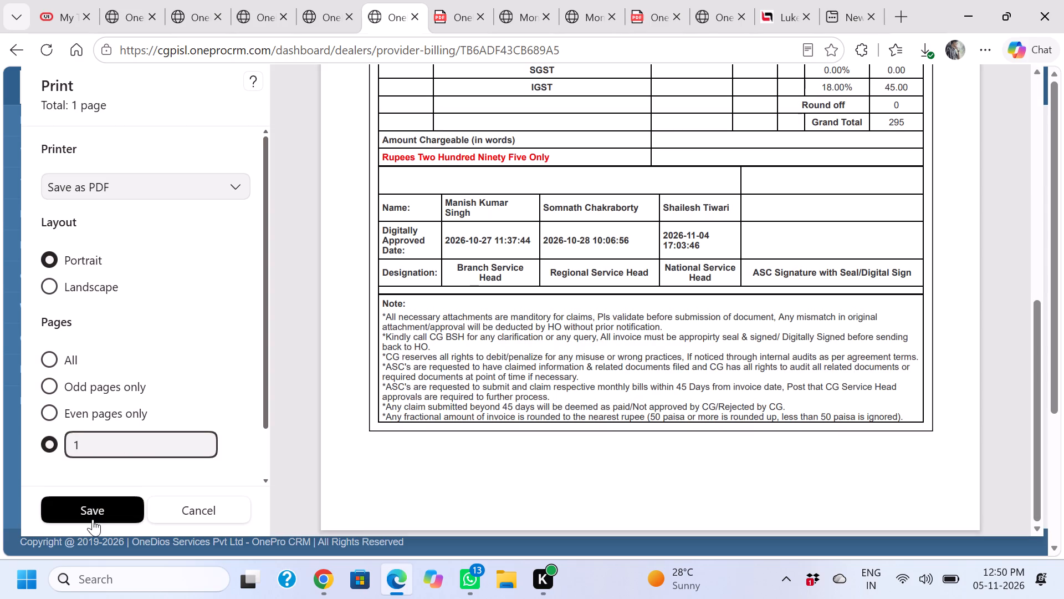
pyautogui.click(94, 508)
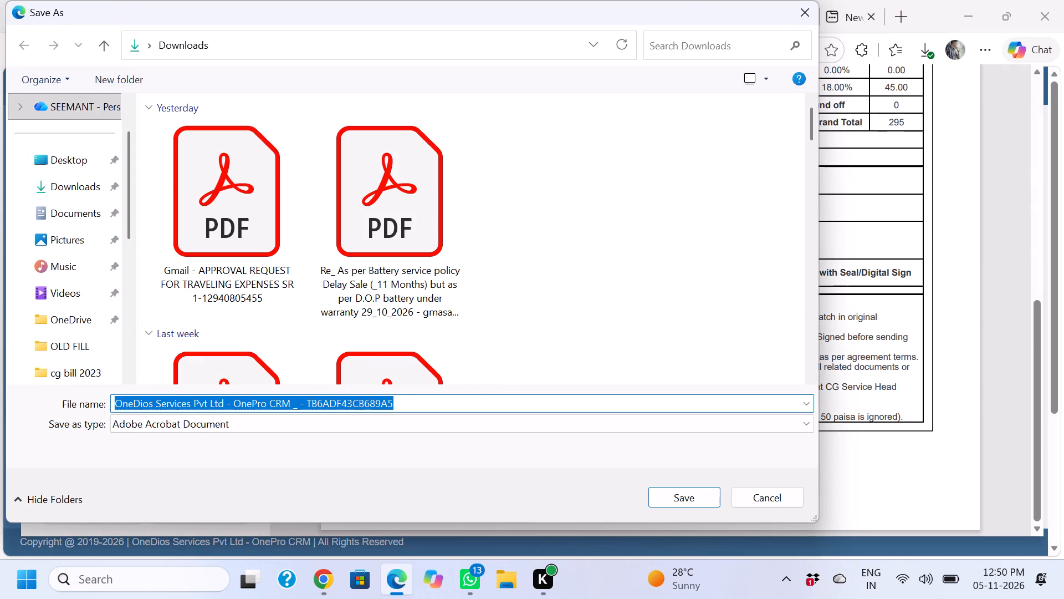
# Name the Oct-26 Fans invoice PDF "FAN OCT - TB6ADF43CB689A5" and save it in Downloads.
pyautogui.click(298, 404)
pyautogui.press('BackSpace')
pyautogui.press('BackSpace')
pyautogui.press('BackSpace')
pyautogui.press('BackSpace')
pyautogui.press('BackSpace')
pyautogui.press('BackSpace')
pyautogui.press('BackSpace')
pyautogui.press('BackSpace')
pyautogui.press('BackSpace')
pyautogui.press('BackSpace')
pyautogui.press('BackSpace')
pyautogui.press('BackSpace')
pyautogui.press('BackSpace')
pyautogui.press('BackSpace')
pyautogui.press('BackSpace')
pyautogui.press('BackSpace')
pyautogui.press('BackSpace')
pyautogui.press('BackSpace')
pyautogui.press('BackSpace')
pyautogui.press('BackSpace')
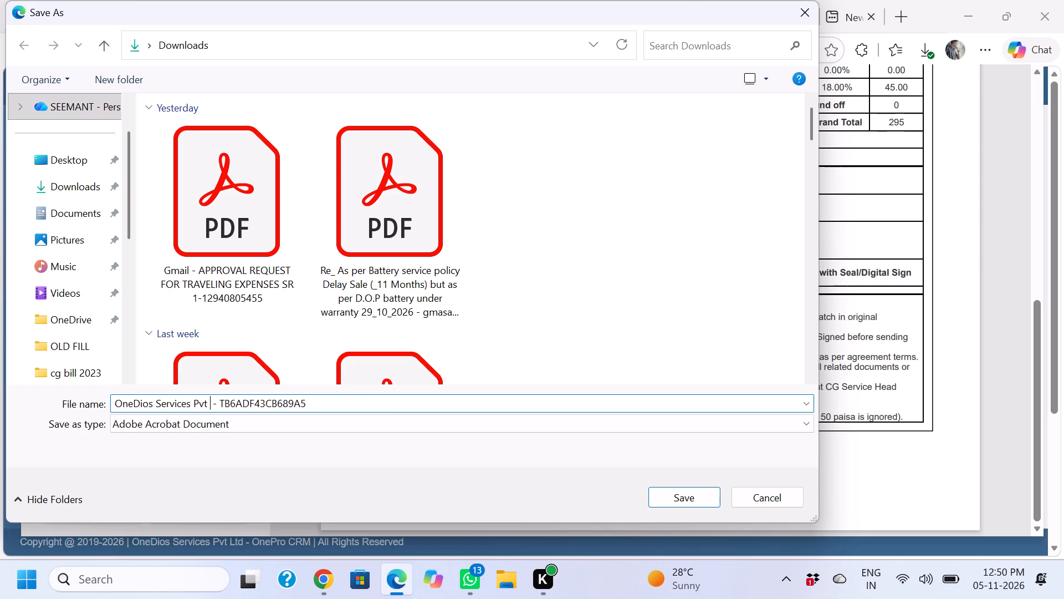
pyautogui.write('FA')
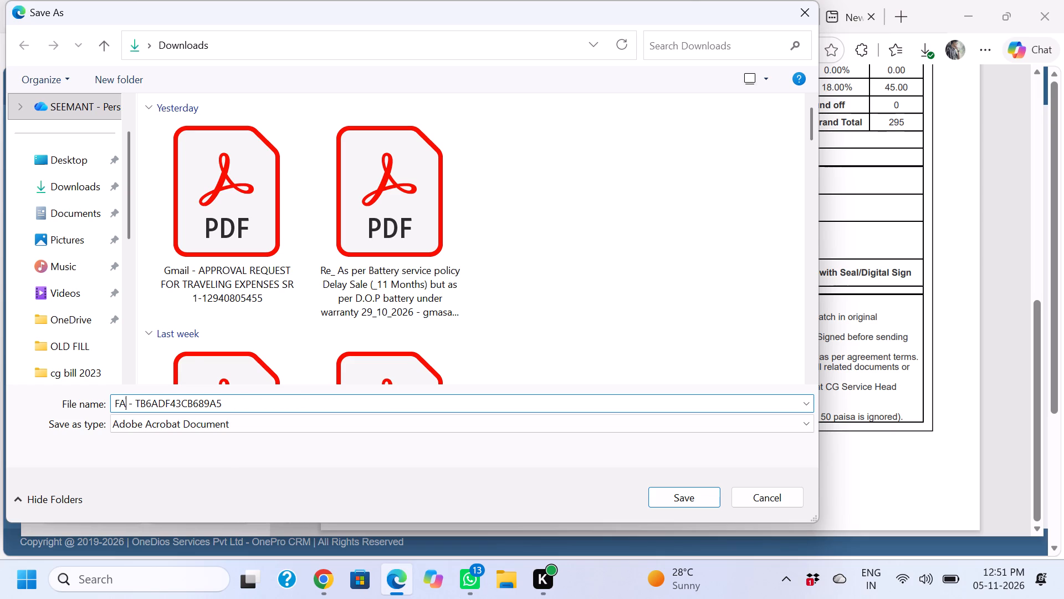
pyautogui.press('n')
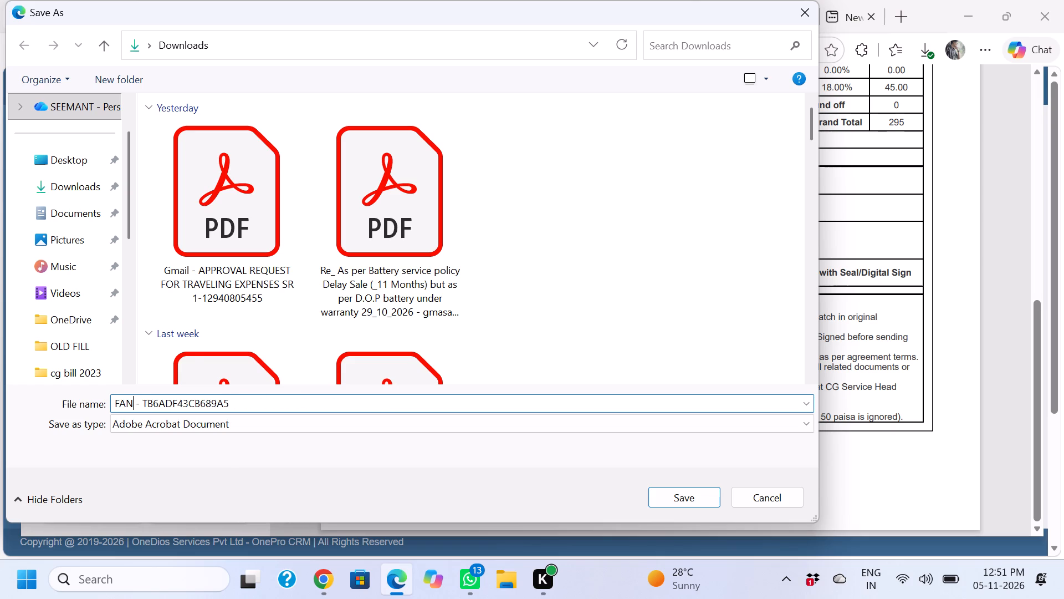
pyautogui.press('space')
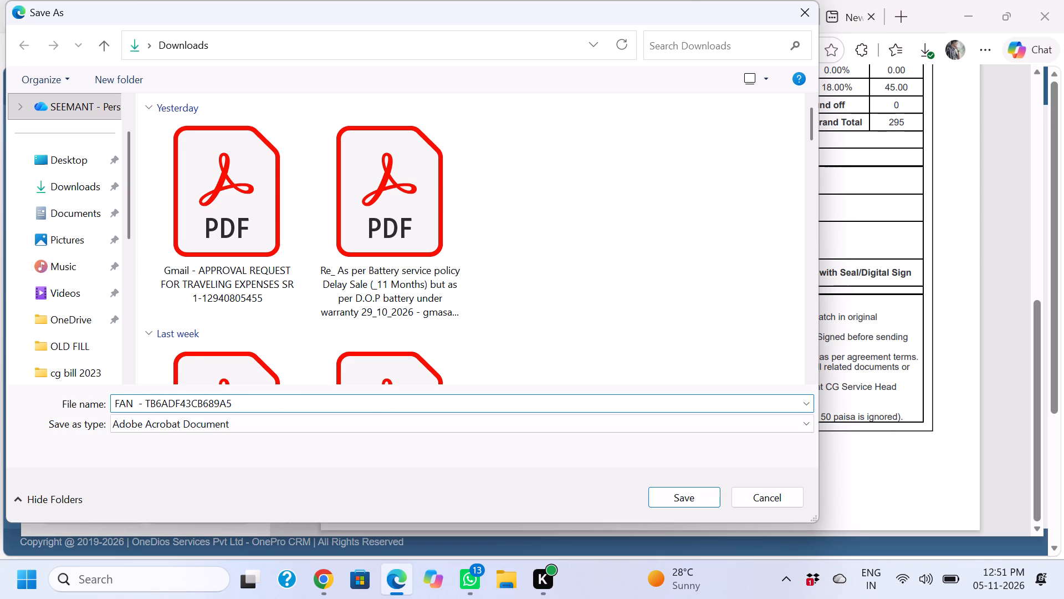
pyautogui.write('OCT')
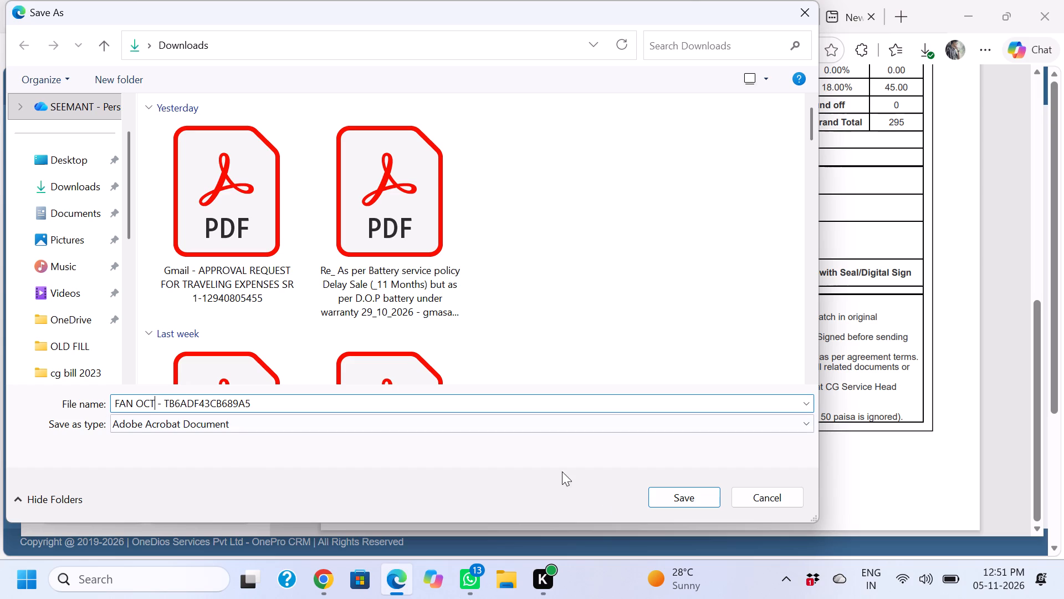
pyautogui.click(684, 498)
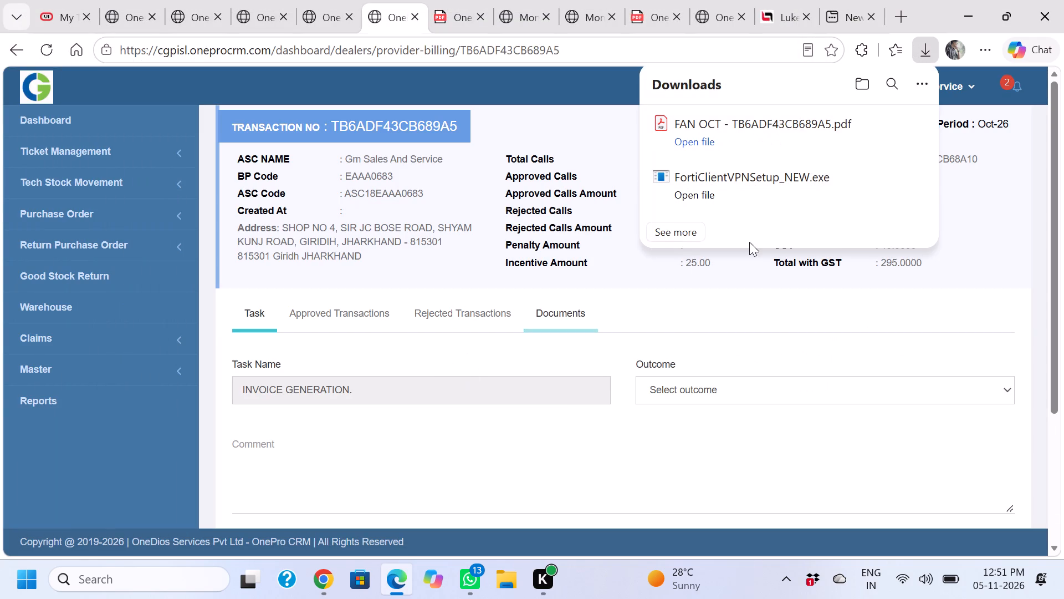
# View the saved Fans invoice PDF in Adobe Acrobat and look over its page and the available tools.
pyautogui.click(621, 268)
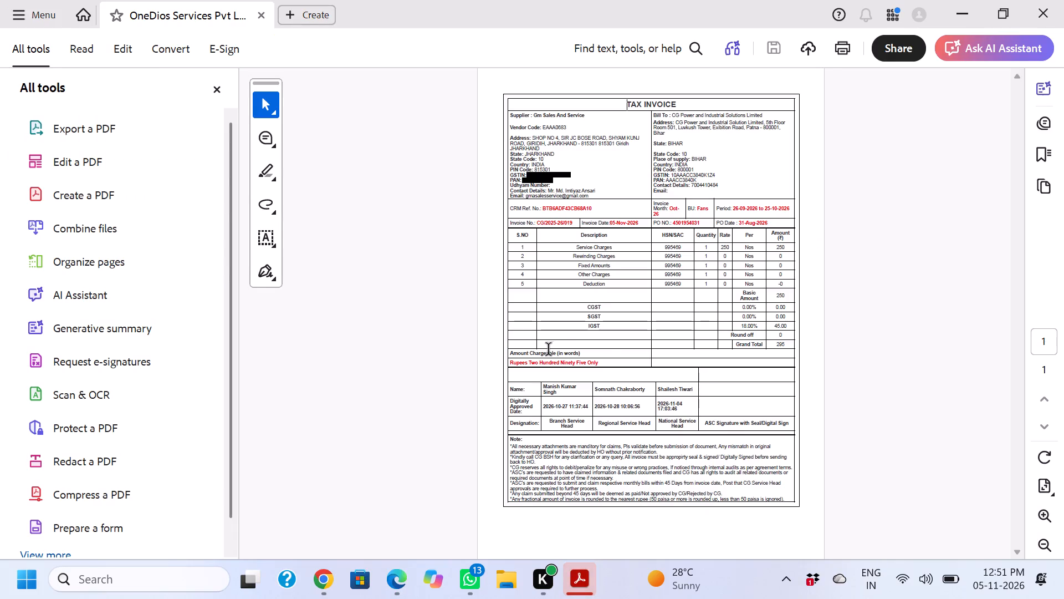
pyautogui.scroll(-1, 646, 312)
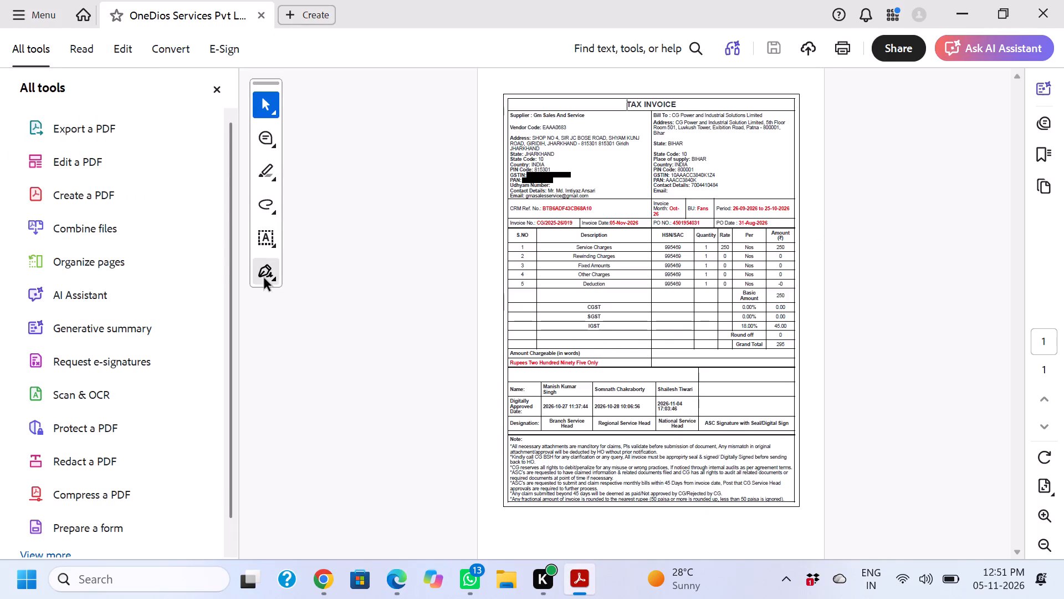
pyautogui.scroll(-5, 145, 336)
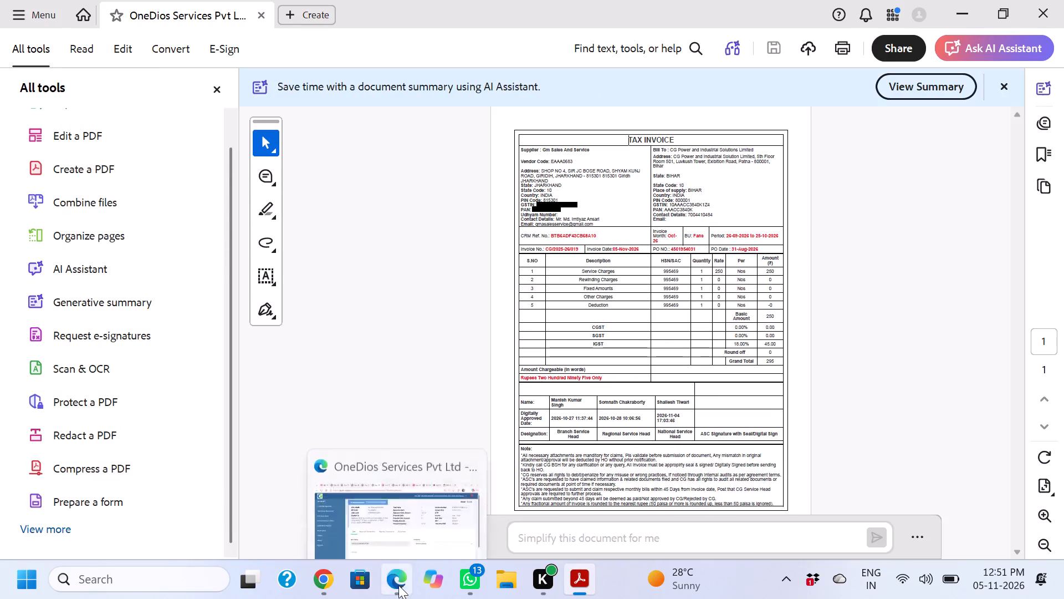
# Switch back to Microsoft Edge, return to the partner bills list under Claims and open the Oct-26 Pumps bill TB6ADF45C251DA5.
pyautogui.click(356, 488)
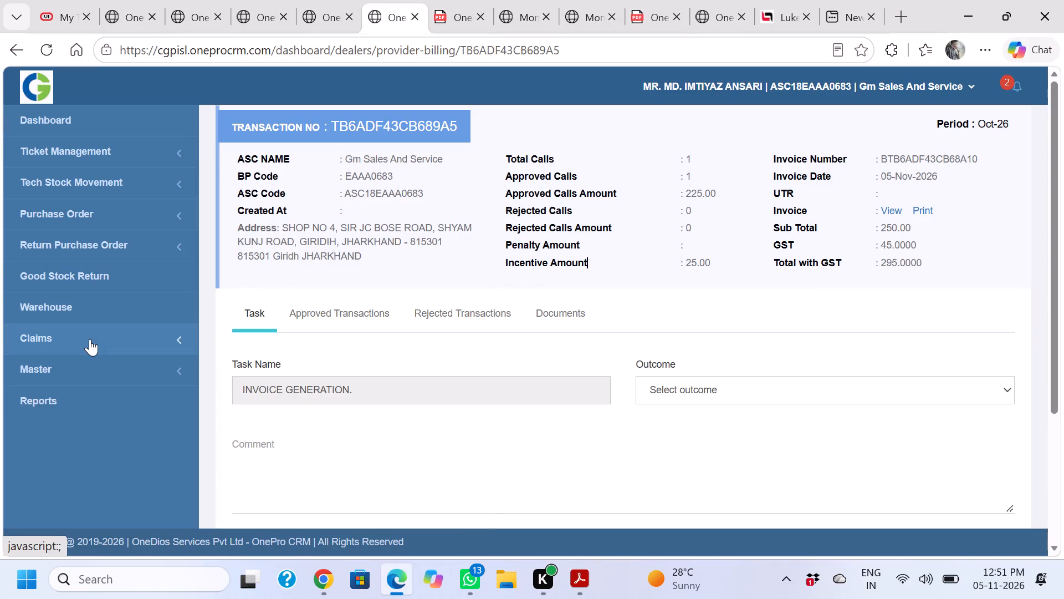
pyautogui.click(104, 339)
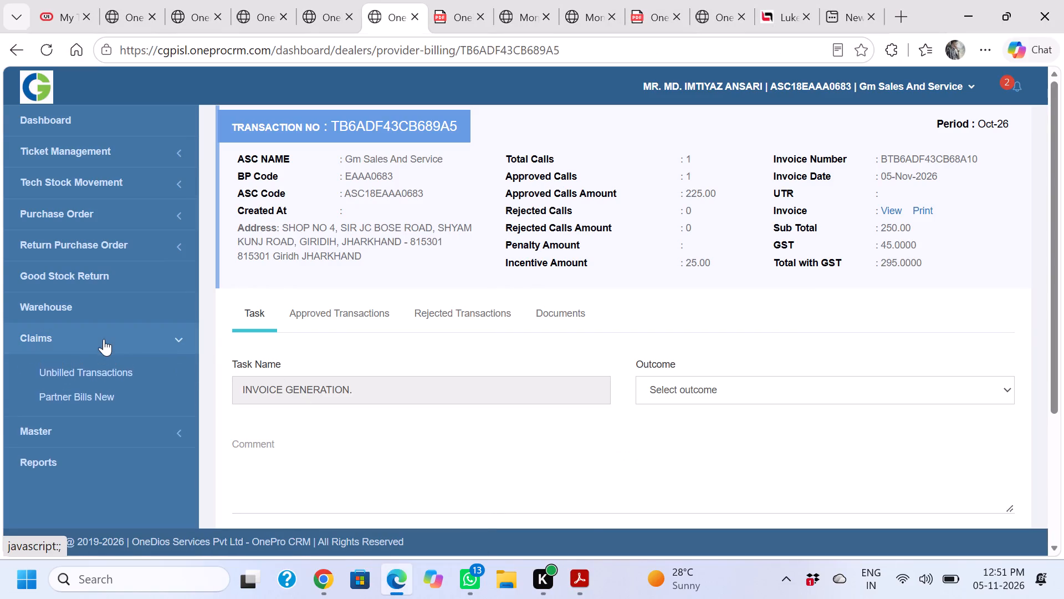
pyautogui.click(104, 395)
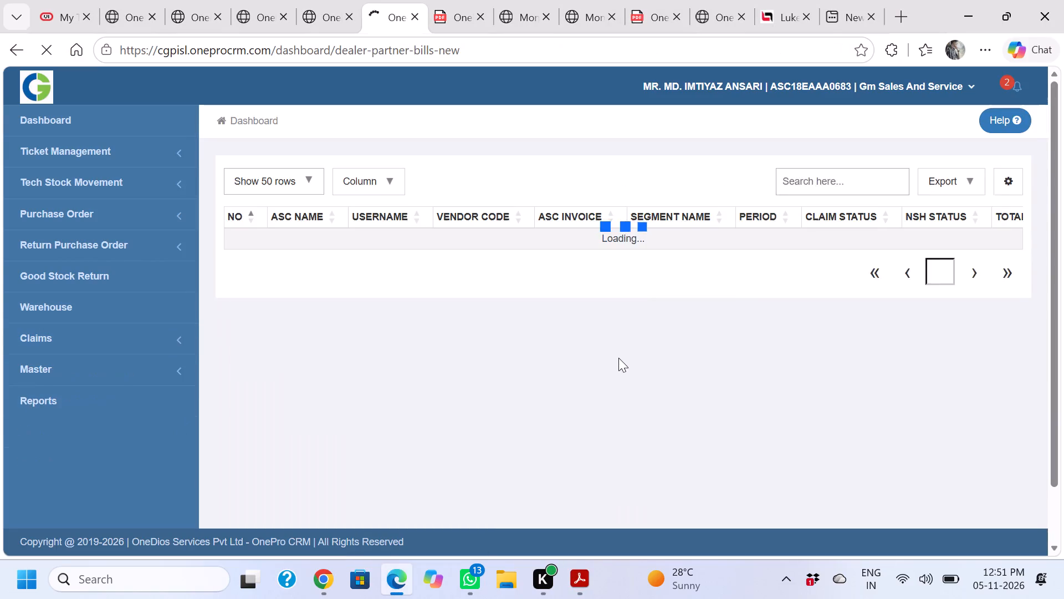
pyautogui.scroll(-7, 618, 358)
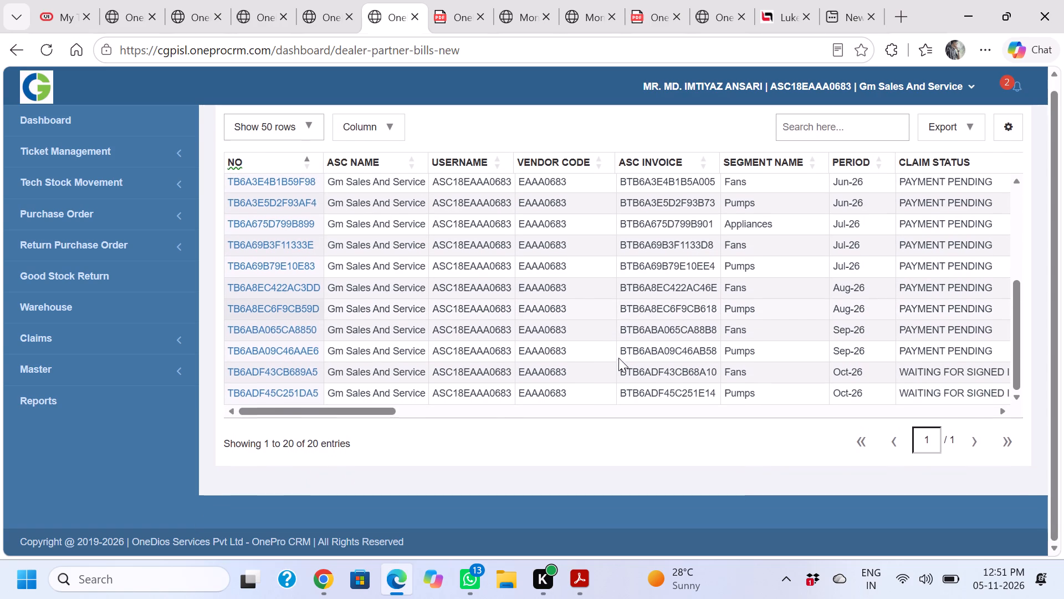
pyautogui.scroll(-3, 618, 358)
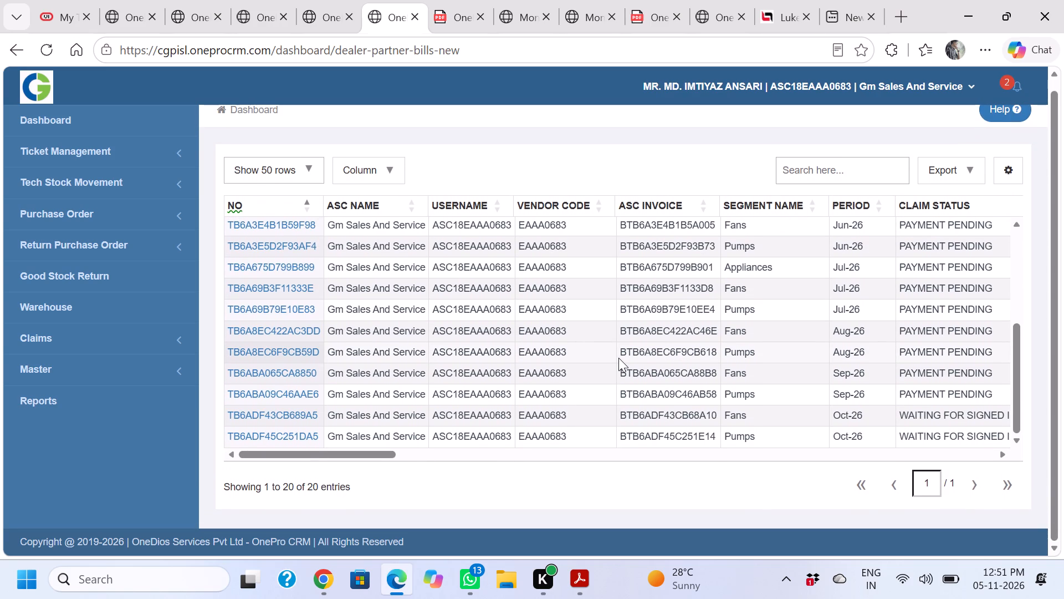
pyautogui.hscroll(-7, 618, 358)
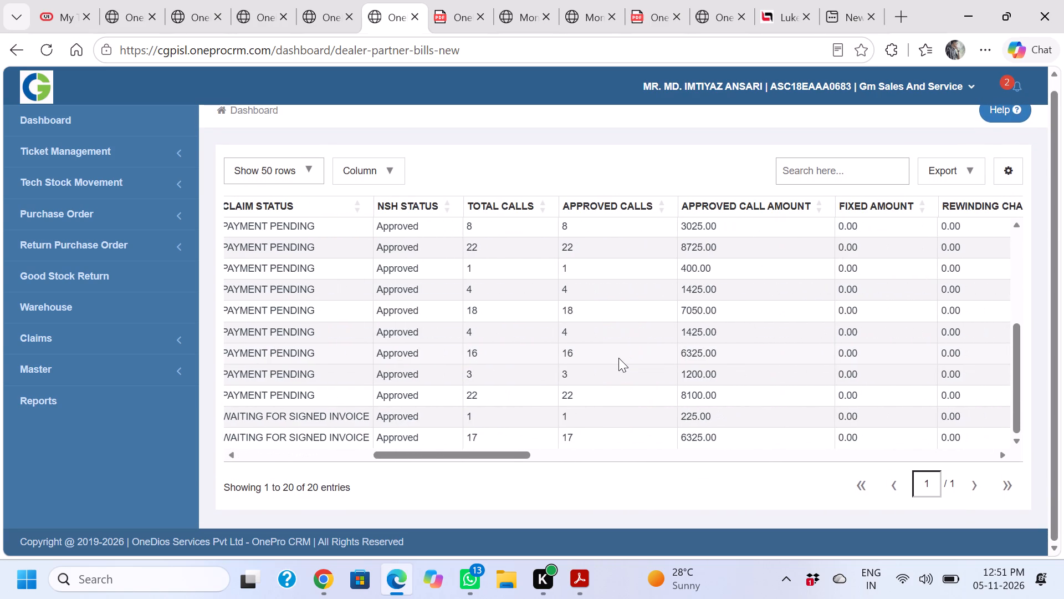
pyautogui.scroll(-1, 618, 358)
pyautogui.hscroll(9, 618, 358)
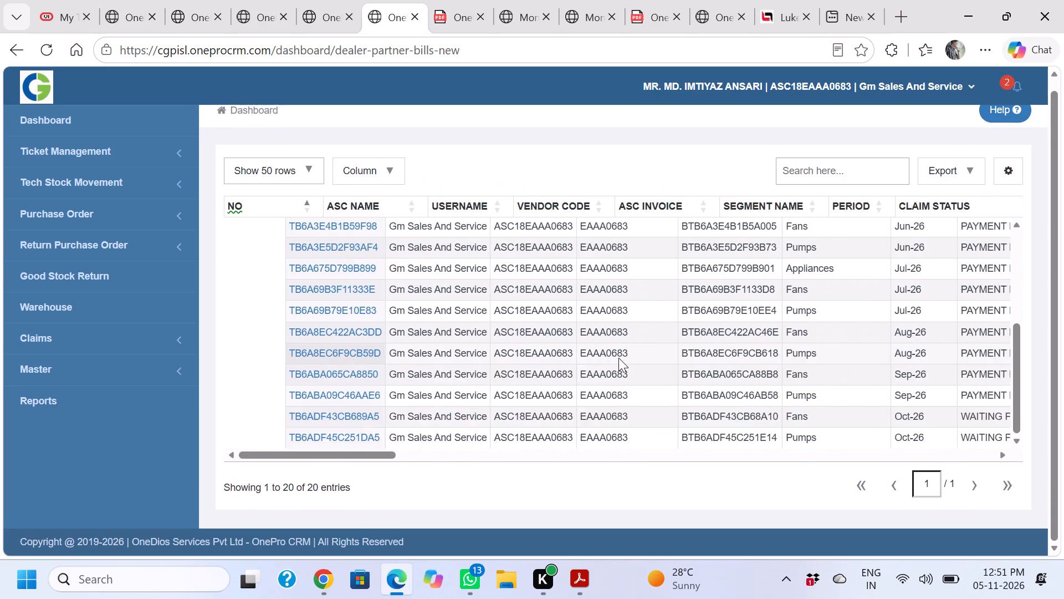
pyautogui.click(288, 434)
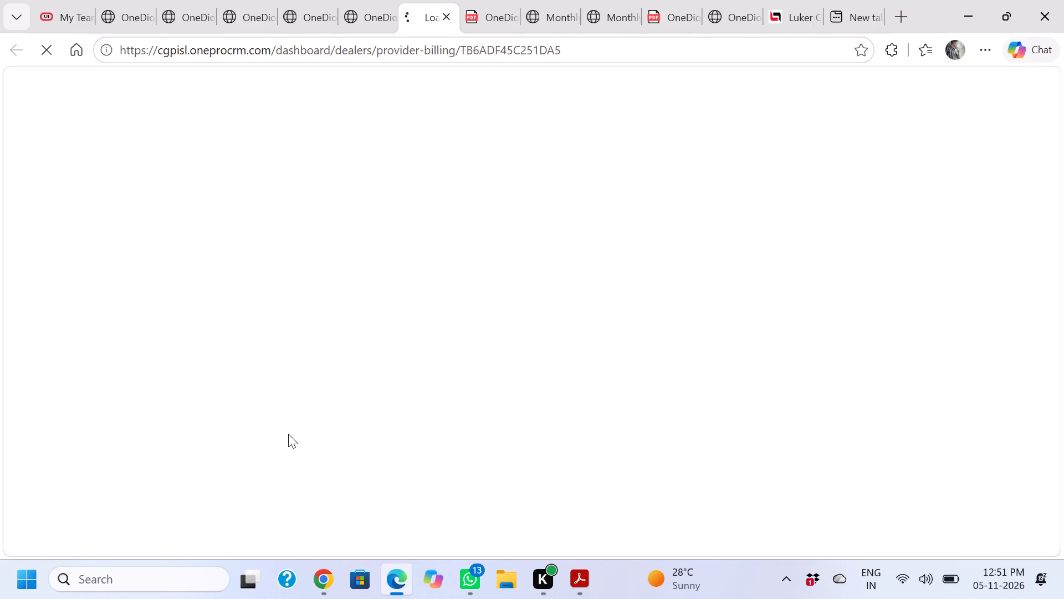
# Bring up the Pumps invoice's print preview, limit the Save as PDF output to page 1, and proceed to saving it.
pyautogui.click(926, 207)
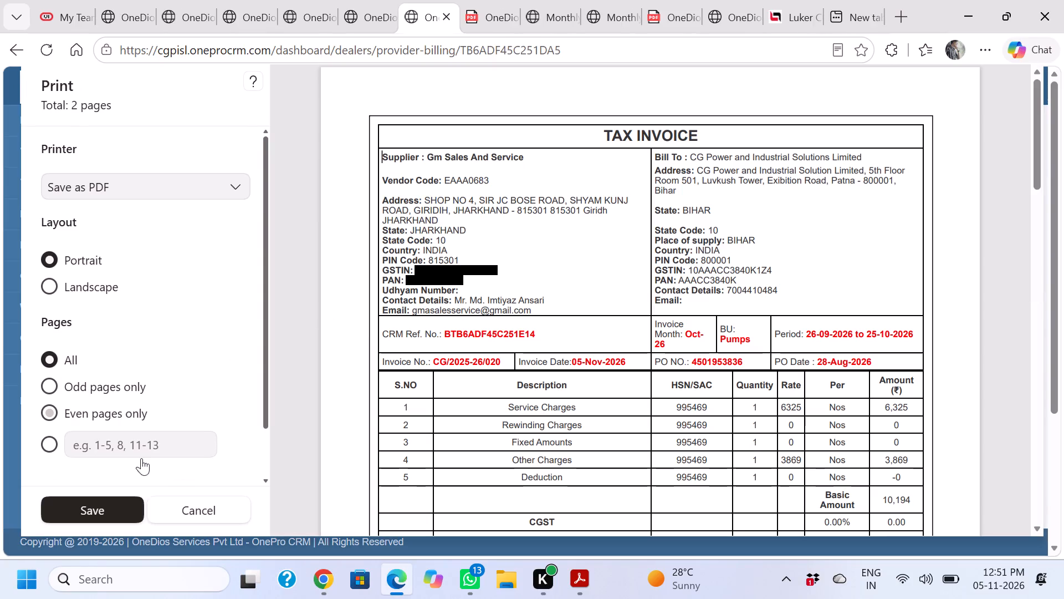
pyautogui.doubleClick(136, 453)
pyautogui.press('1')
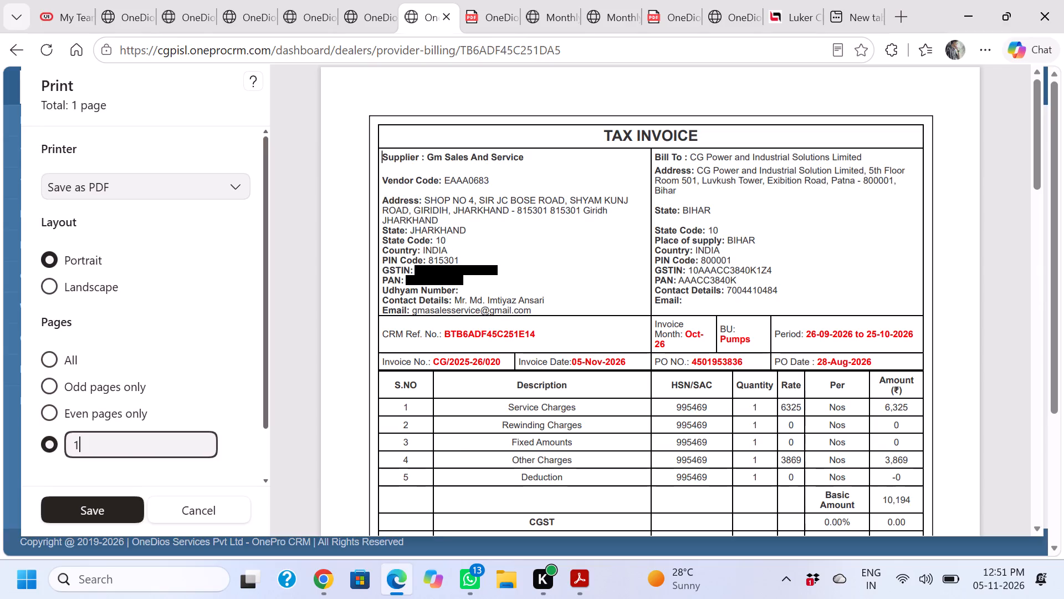
pyautogui.scroll(-7, 526, 342)
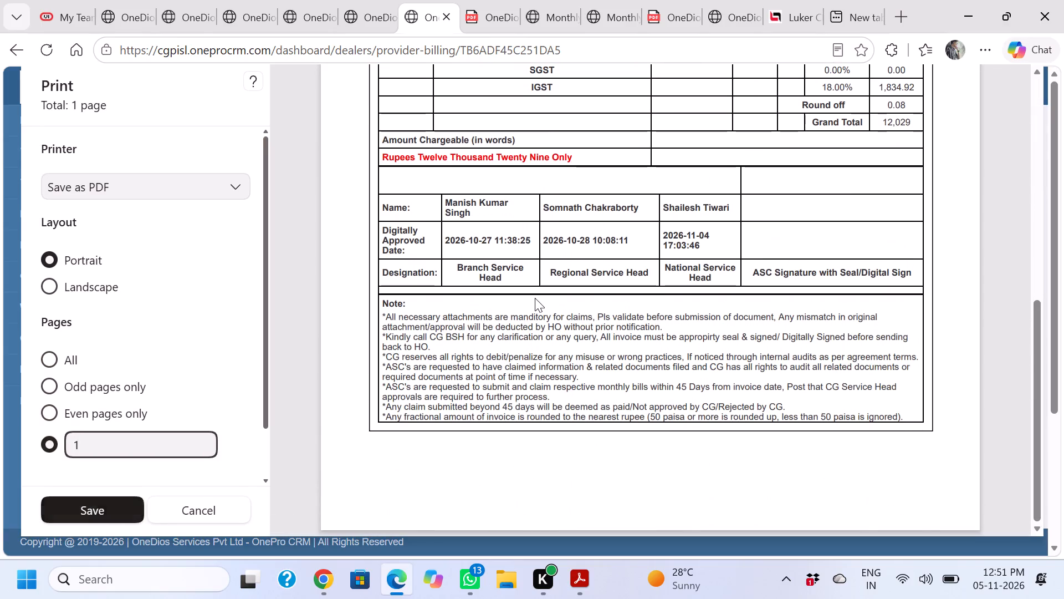
pyautogui.scroll(5, 535, 298)
pyautogui.click(61, 507)
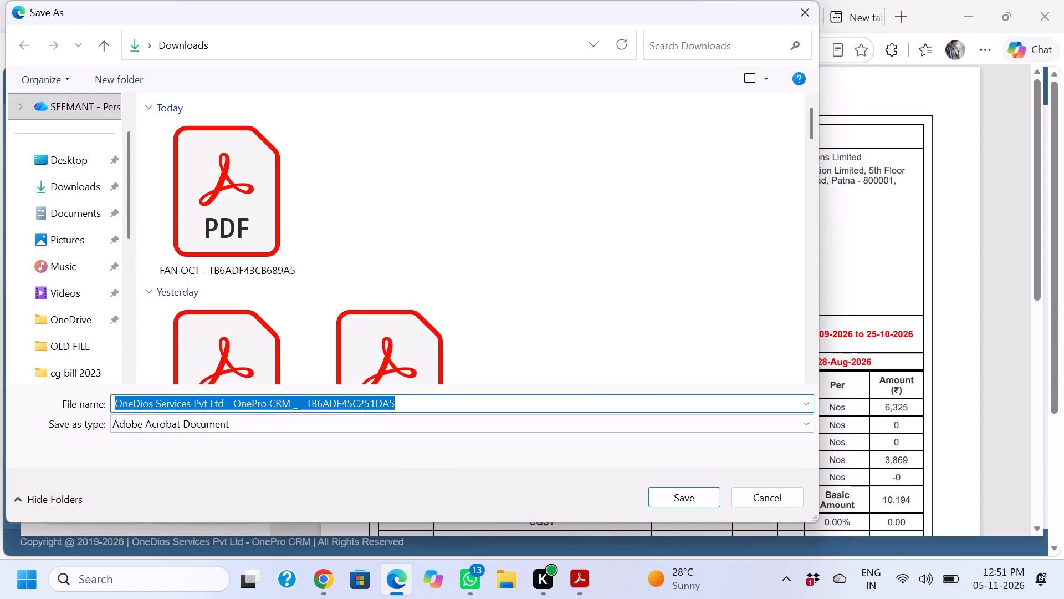
# Name the Oct-26 Pumps invoice PDF "PUMP OCT - TB6ADF45C251DA5" and save it in Downloads.
pyautogui.click(300, 402)
pyautogui.press('BackSpace')
pyautogui.press('BackSpace')
pyautogui.press('BackSpace')
pyautogui.press('BackSpace')
pyautogui.press('BackSpace')
pyautogui.press('BackSpace')
pyautogui.press('BackSpace')
pyautogui.press('BackSpace')
pyautogui.press('BackSpace')
pyautogui.press('BackSpace')
pyautogui.press('BackSpace')
pyautogui.press('BackSpace')
pyautogui.press('BackSpace')
pyautogui.press('BackSpace')
pyautogui.press('BackSpace')
pyautogui.press('BackSpace')
pyautogui.press('BackSpace')
pyautogui.press('BackSpace')
pyautogui.press('BackSpace')
pyautogui.press('BackSpace')
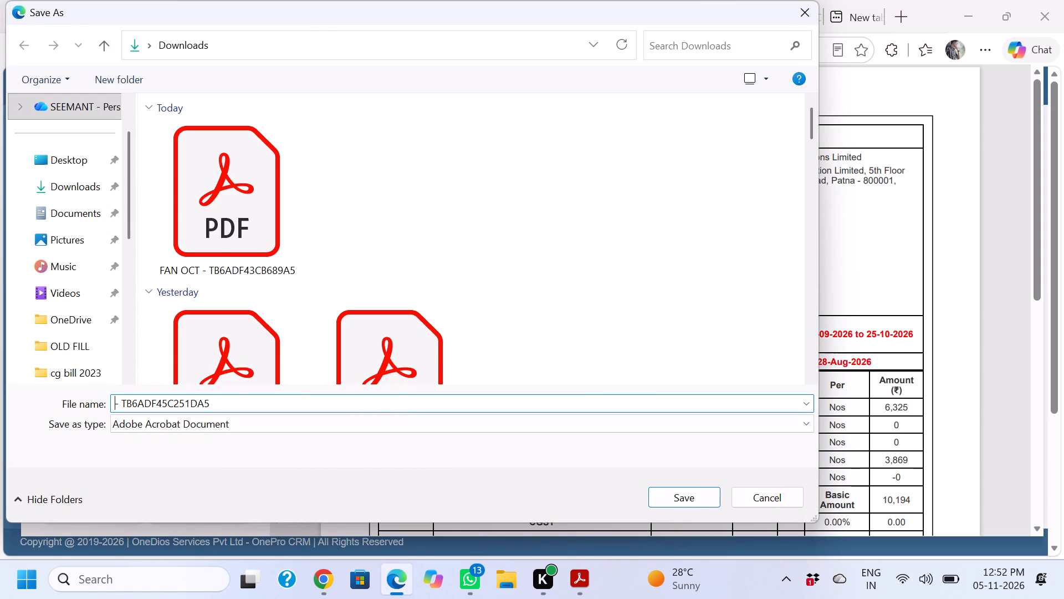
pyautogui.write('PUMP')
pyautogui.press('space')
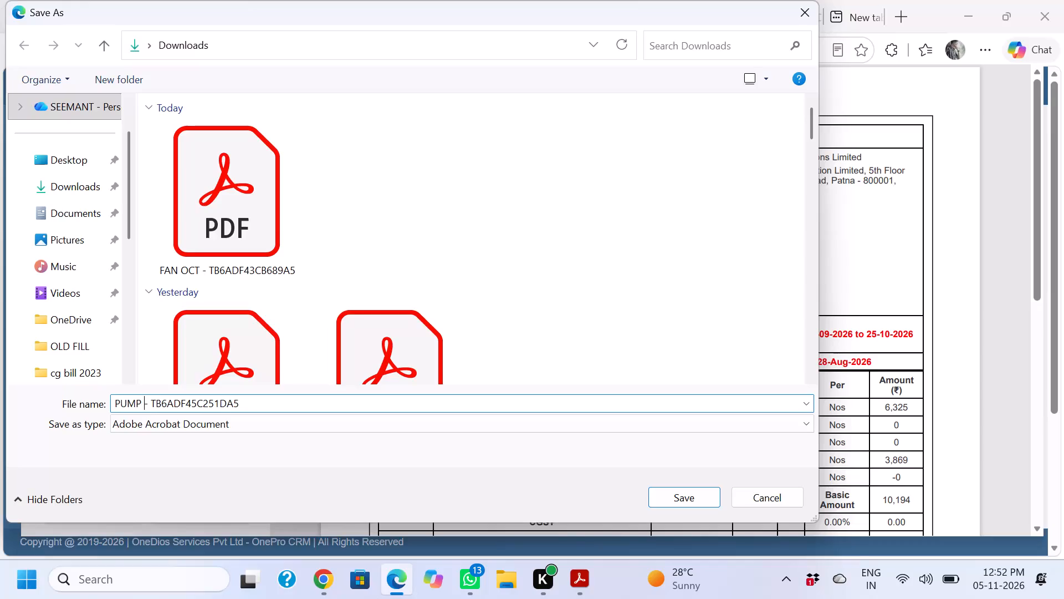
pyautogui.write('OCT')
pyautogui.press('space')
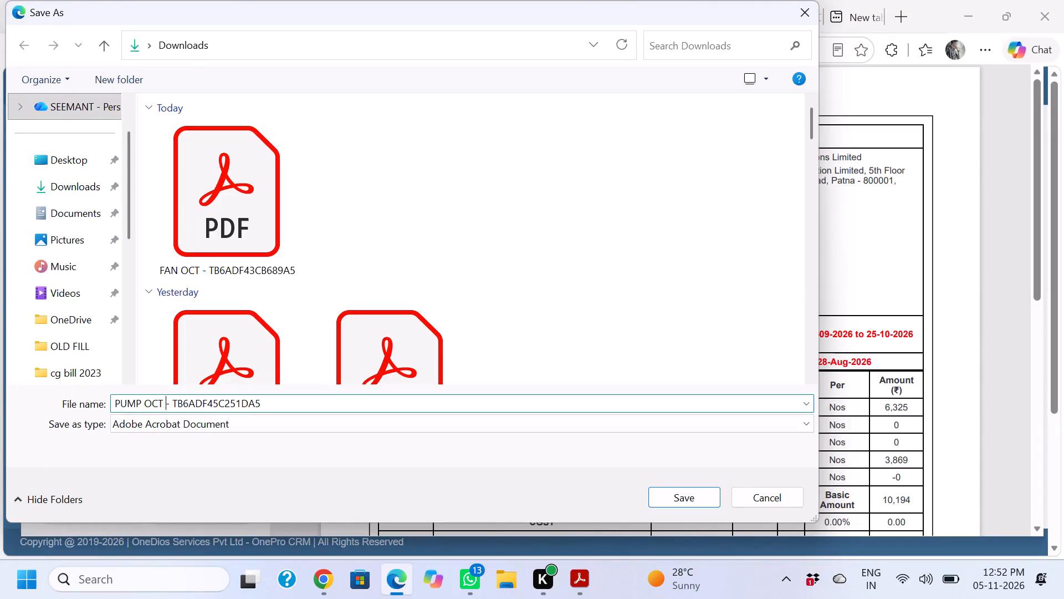
pyautogui.click(689, 494)
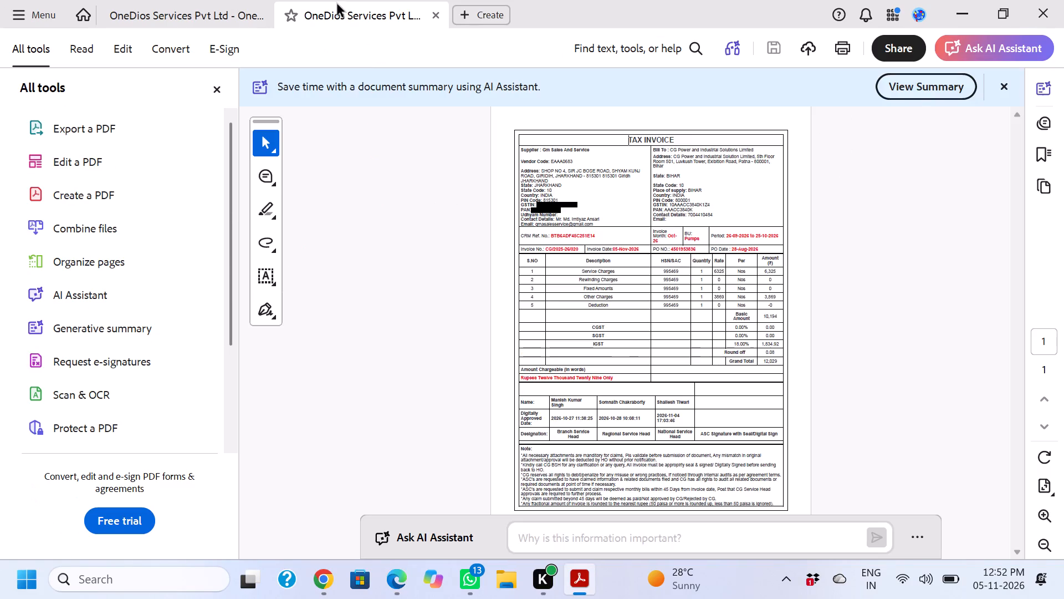
# Look over the open Fans and Pumps invoice PDFs in Adobe Acrobat, ending on the Pumps invoice's amounts and signature block.
pyautogui.click(179, 4)
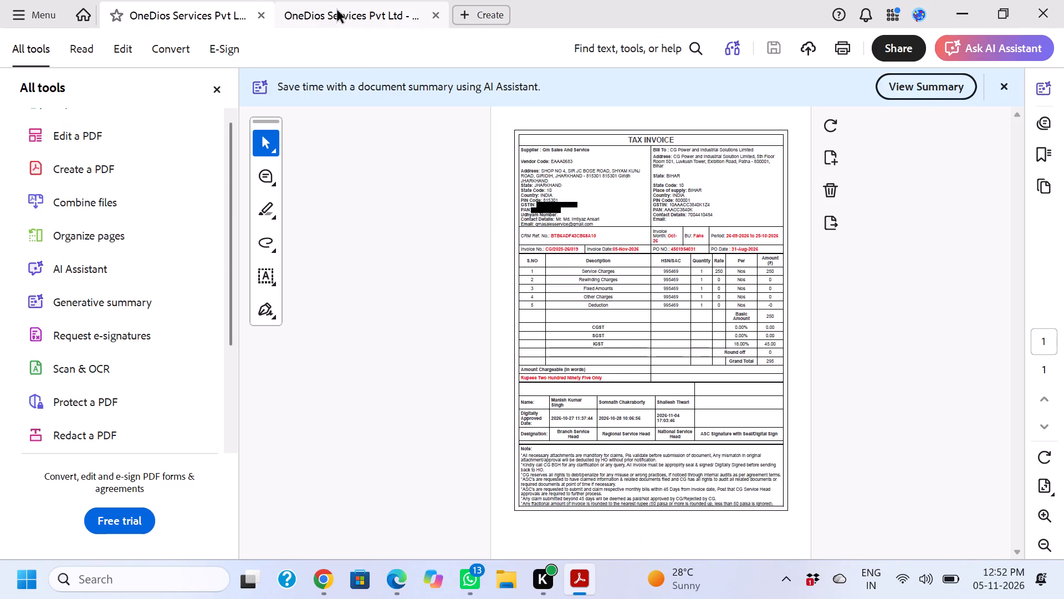
pyautogui.click(337, 11)
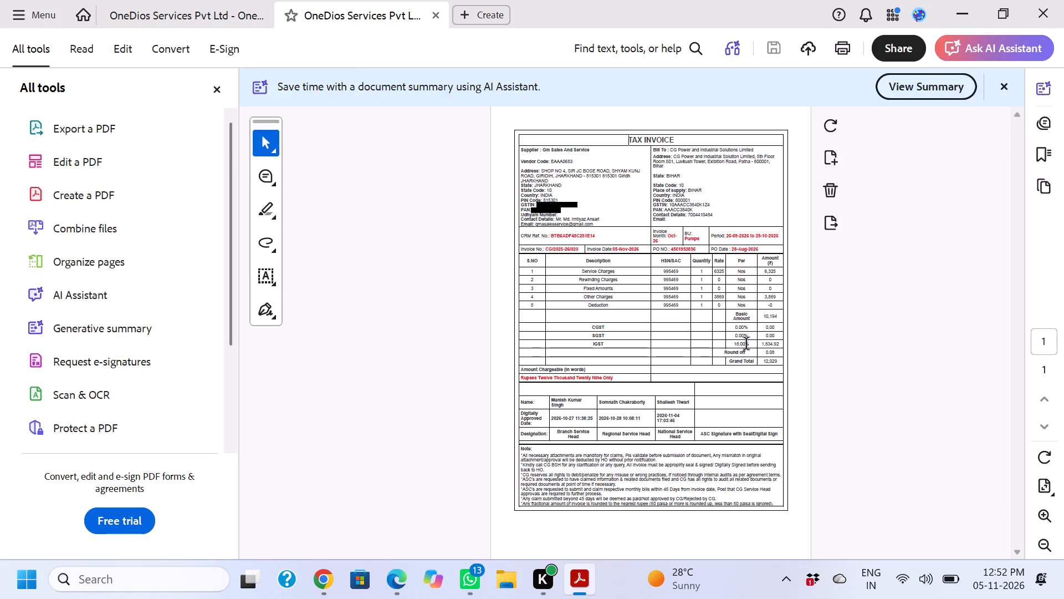
pyautogui.scroll(-1, 747, 344)
pyautogui.keyDown('ctrl'); pyautogui.scroll(1, 713, 368); pyautogui.keyUp('ctrl')
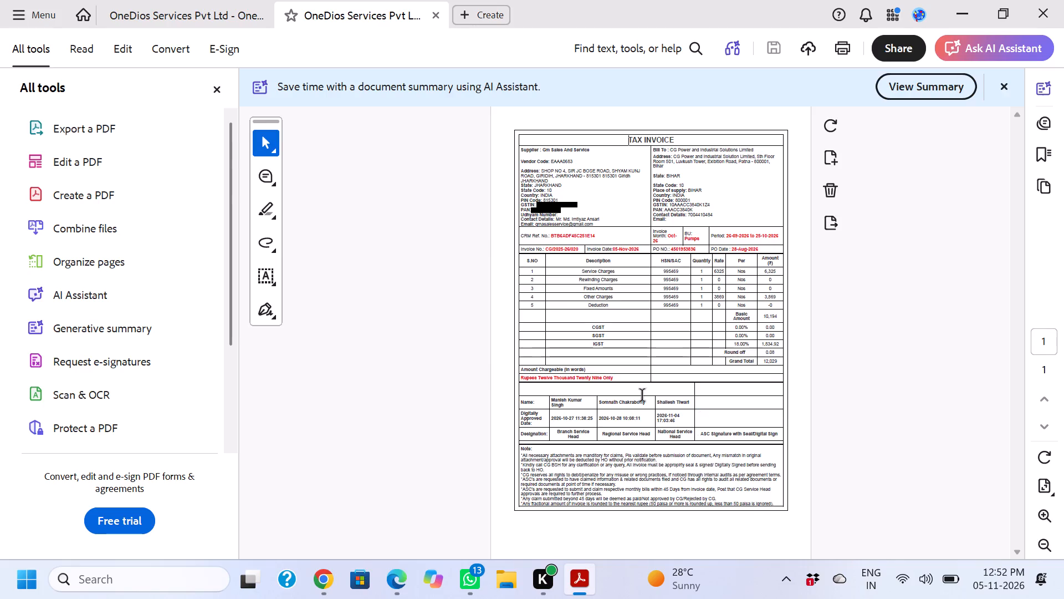
pyautogui.keyDown('ctrl'); pyautogui.scroll(2, 704, 431); pyautogui.keyUp('ctrl')
# Find and open the Use a certificate tool for the Pumps invoice PDF.
pyautogui.scroll(-3, 68, 274)
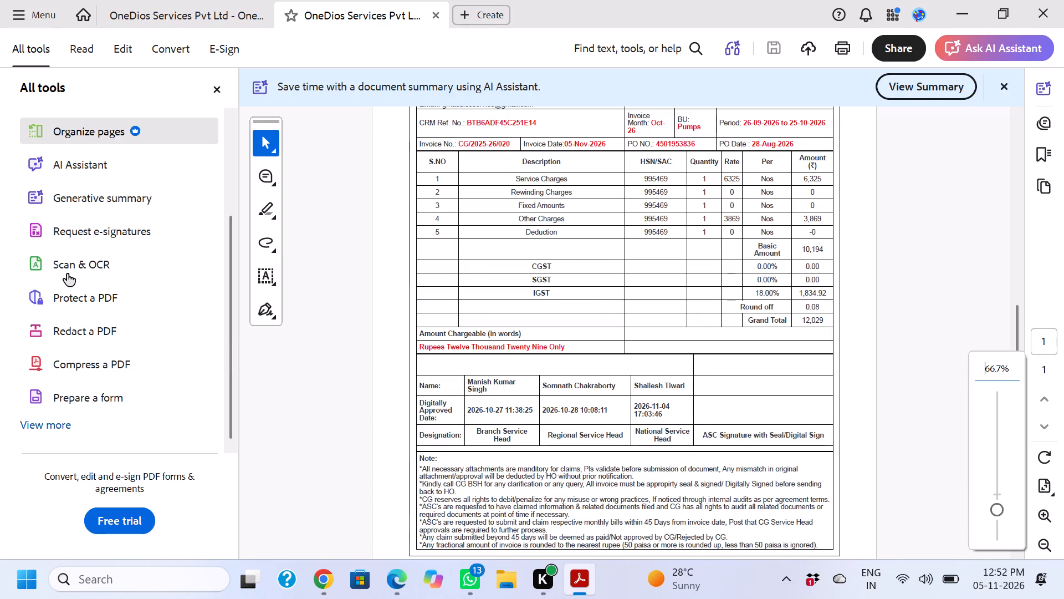
pyautogui.scroll(-2, 68, 274)
pyautogui.click(35, 428)
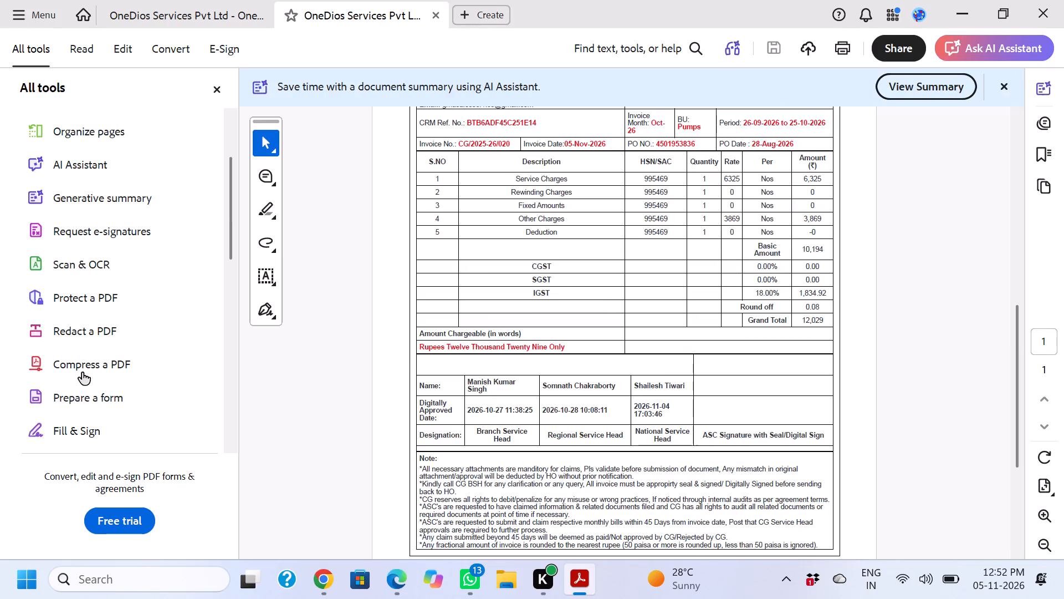
pyautogui.scroll(-5, 83, 373)
pyautogui.scroll(1, 83, 373)
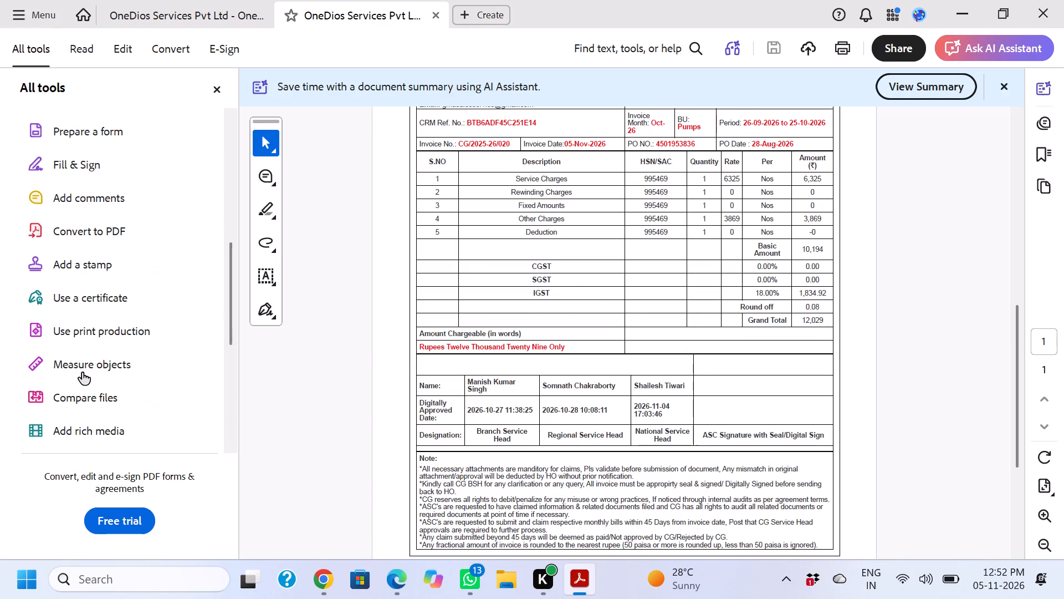
pyautogui.scroll(4, 83, 373)
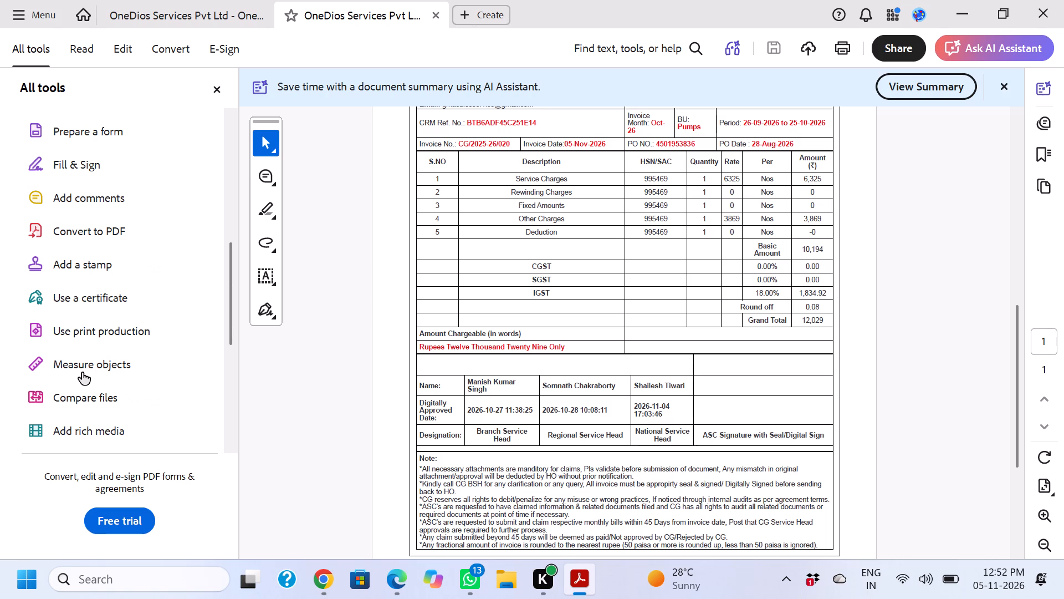
pyautogui.scroll(3, 83, 373)
pyautogui.click(79, 287)
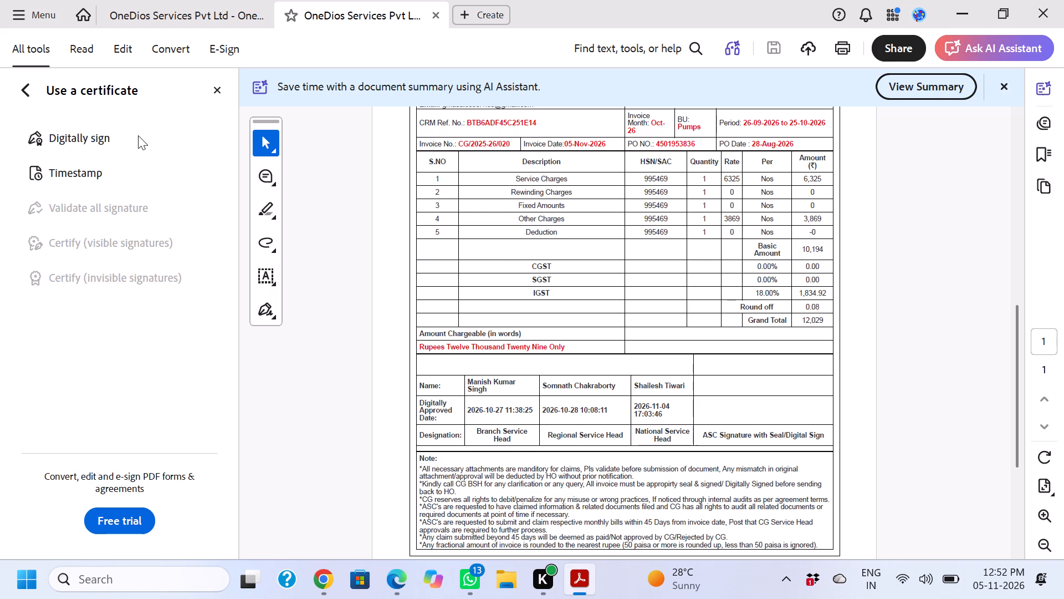
# Digitally sign the Pumps invoice in the box above ASC Signature with Seal/Digital Sign, using the digital ID issued by PantaSign Sub CA.
pyautogui.click(98, 143)
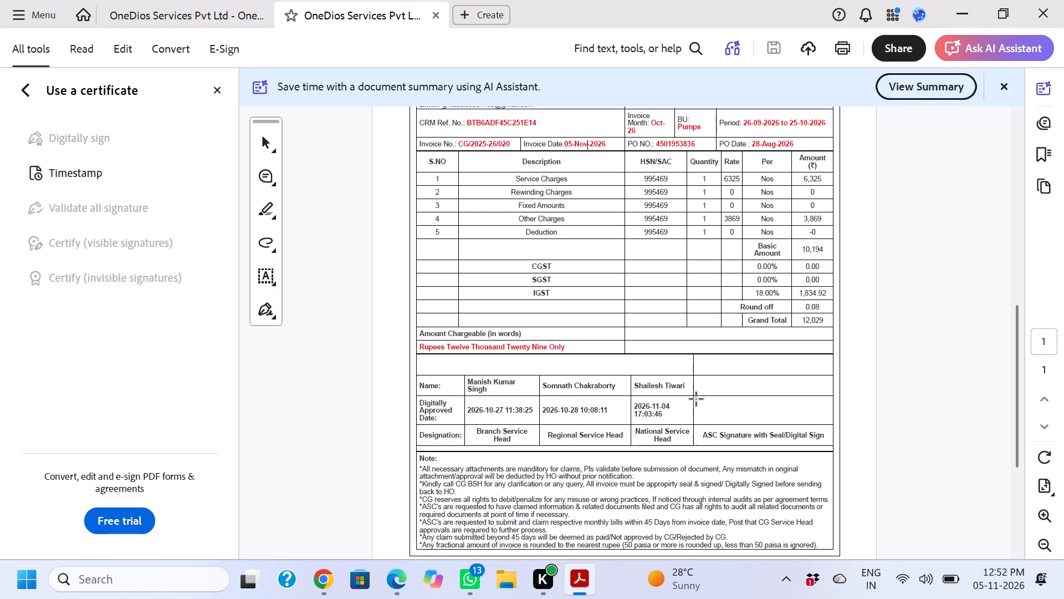
pyautogui.moveTo(695, 398); pyautogui.dragTo(821, 417)
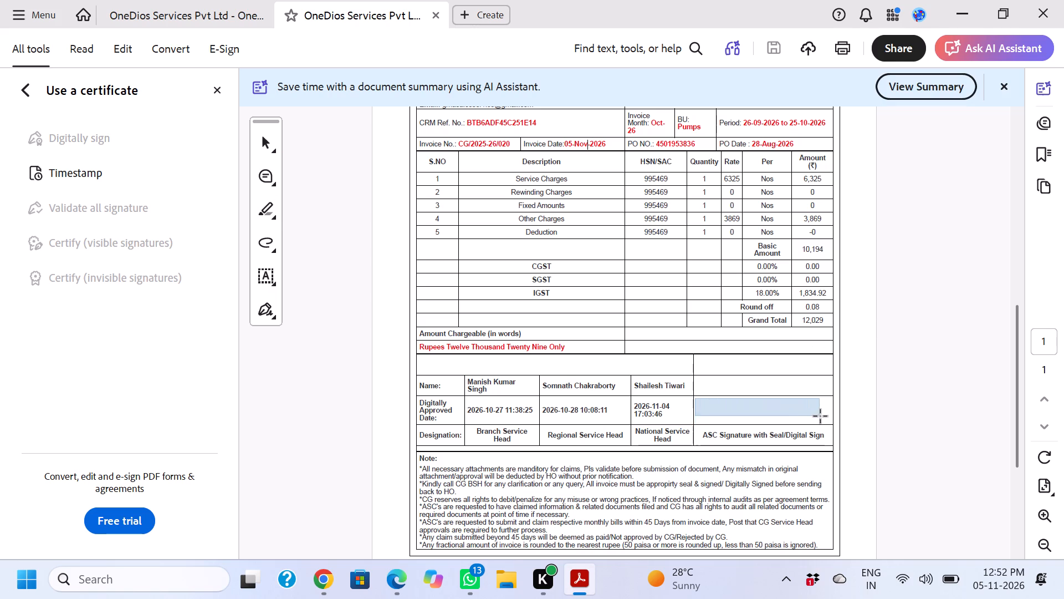
pyautogui.moveTo(821, 417); pyautogui.dragTo(831, 424)
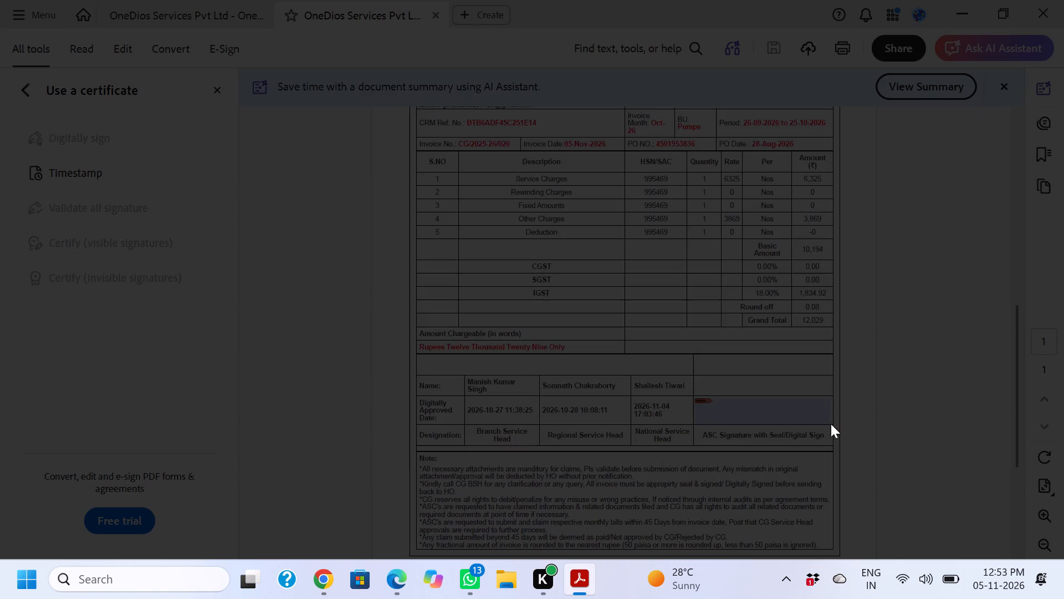
pyautogui.click(760, 451)
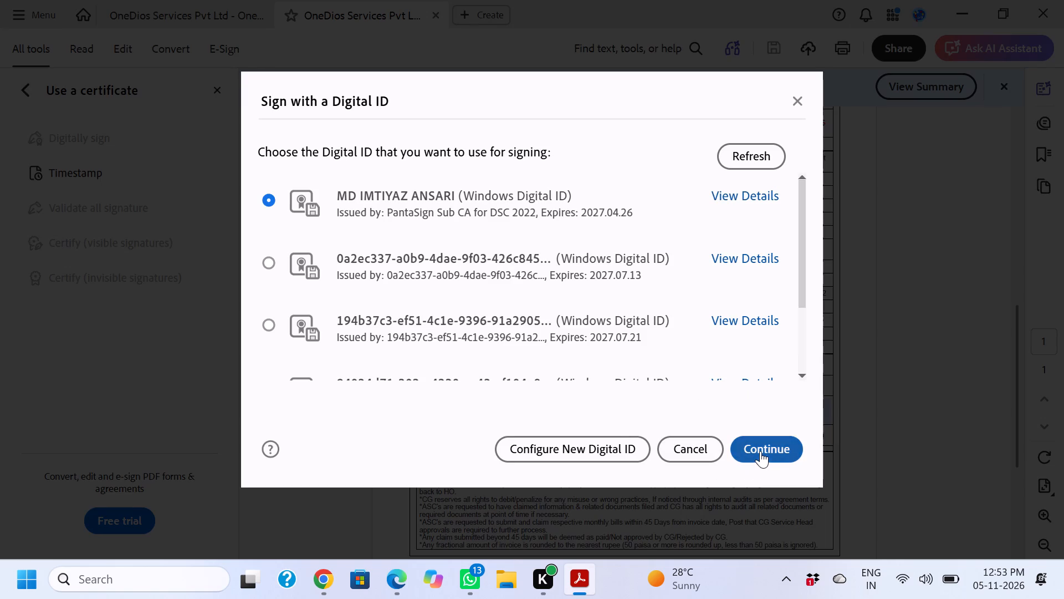
pyautogui.click(780, 428)
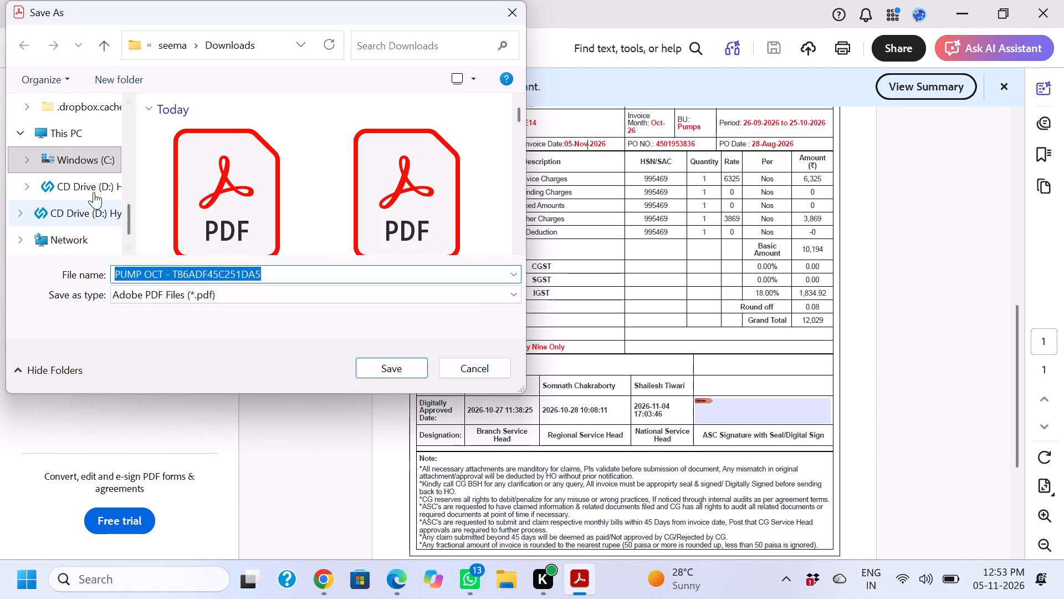
# Save the signed Pumps invoice to the Desktop as "PUMP OCT - TB6ADF45C251DA5 DIG" in PDF format.
pyautogui.scroll(-1, 274, 157)
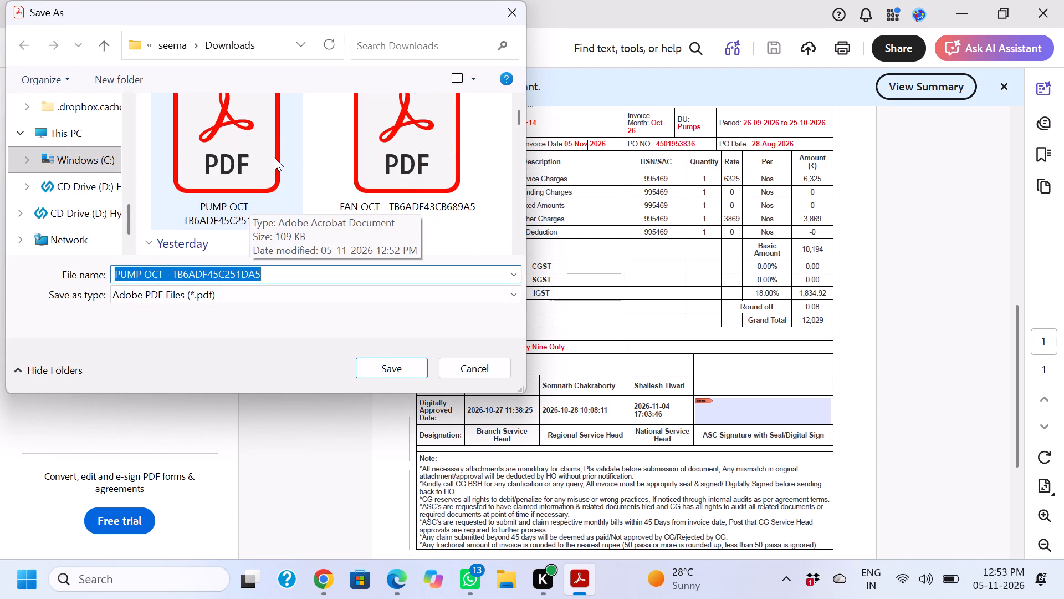
pyautogui.scroll(-1, 274, 157)
pyautogui.scroll(3, 274, 157)
pyautogui.scroll(1, 91, 179)
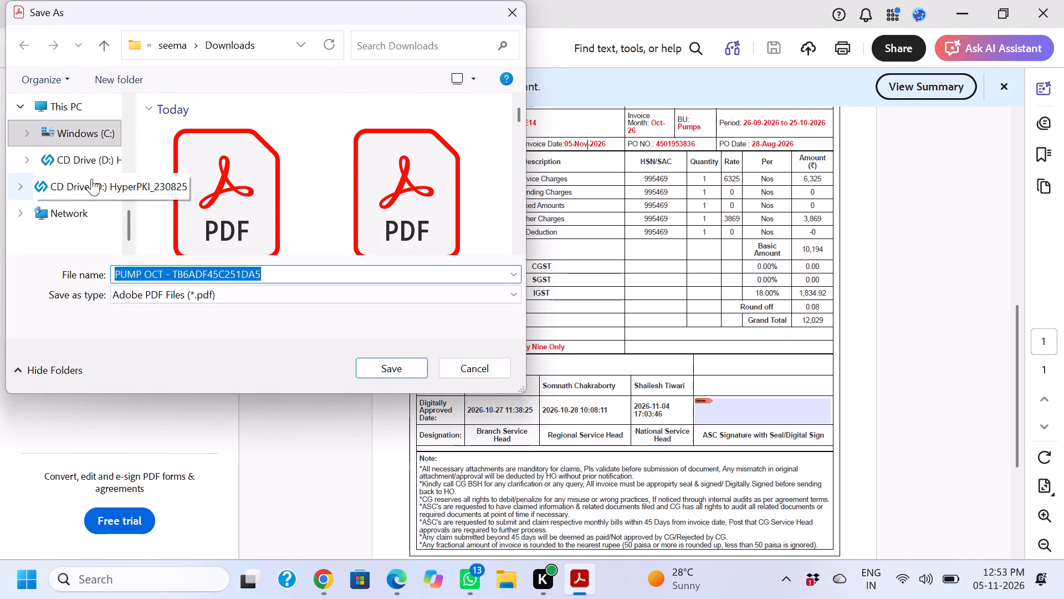
pyautogui.scroll(1, 91, 179)
pyautogui.moveTo(91, 179); pyautogui.dragTo(88, 237)
pyautogui.click(88, 237)
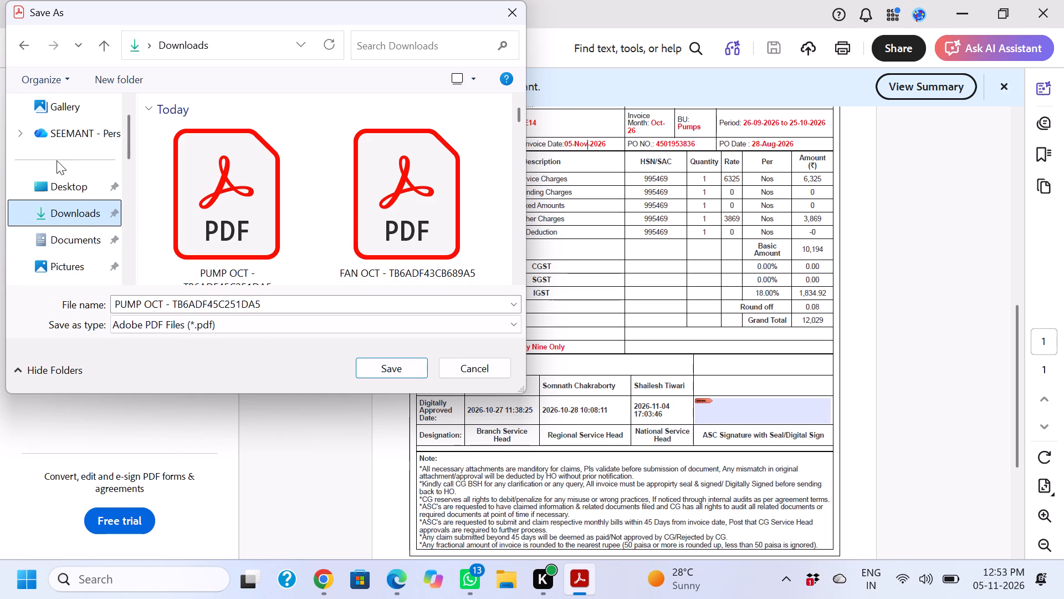
pyautogui.click(62, 183)
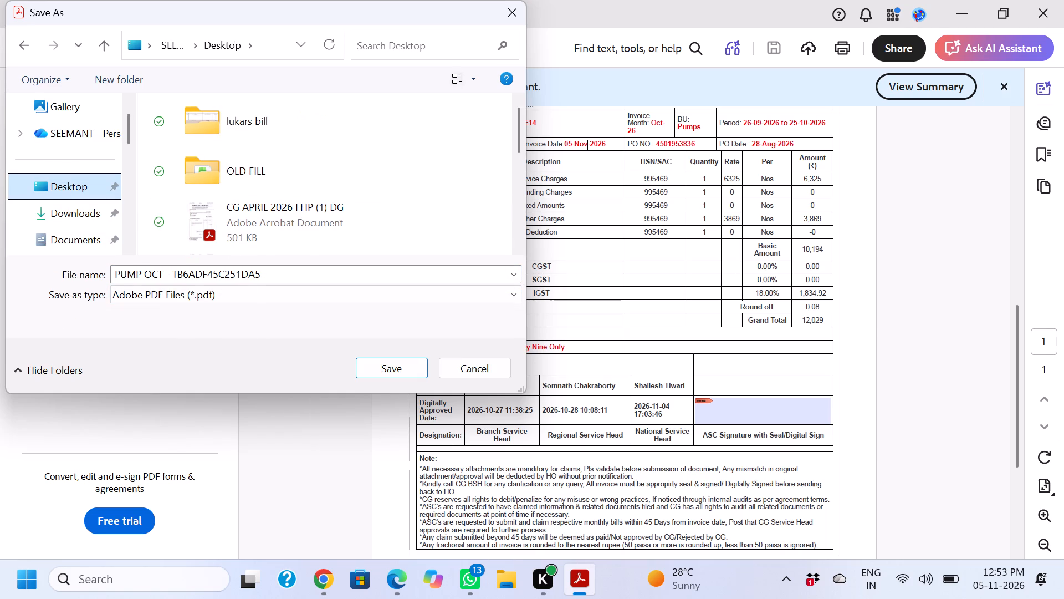
pyautogui.click(280, 276)
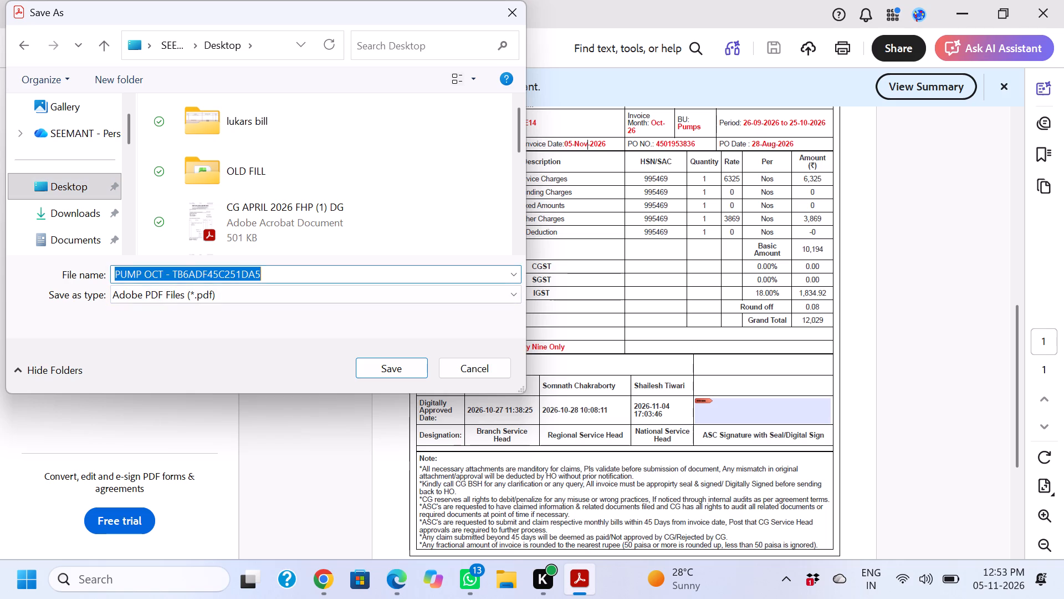
pyautogui.click(280, 276)
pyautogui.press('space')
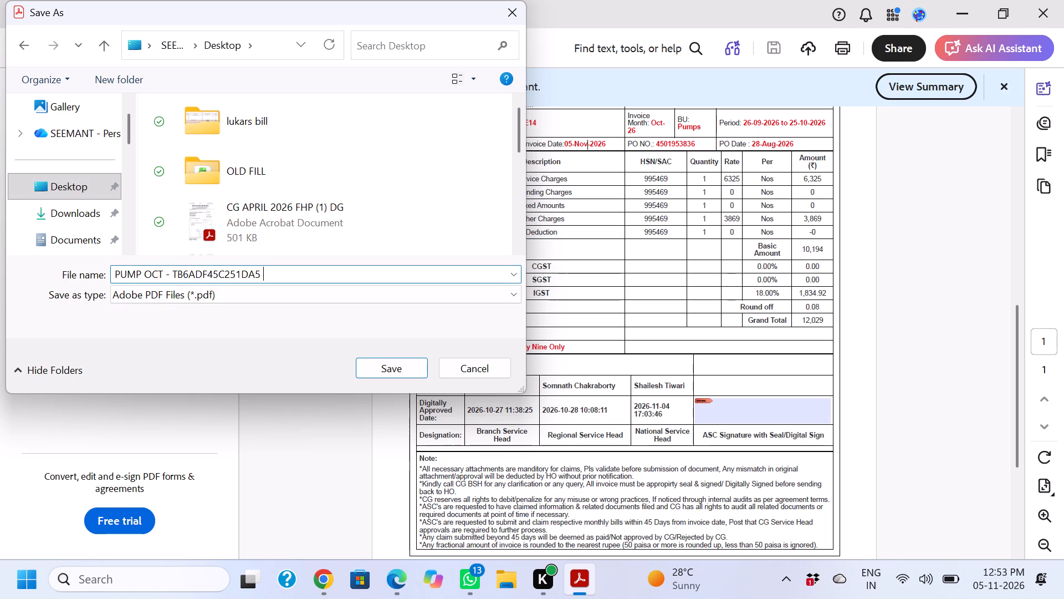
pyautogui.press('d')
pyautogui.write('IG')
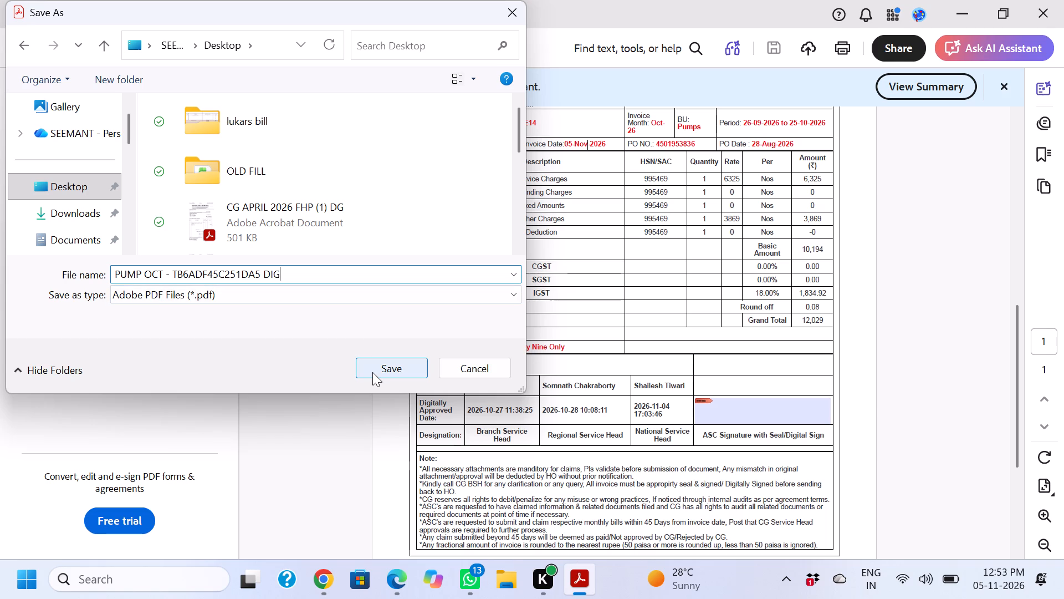
pyautogui.click(372, 372)
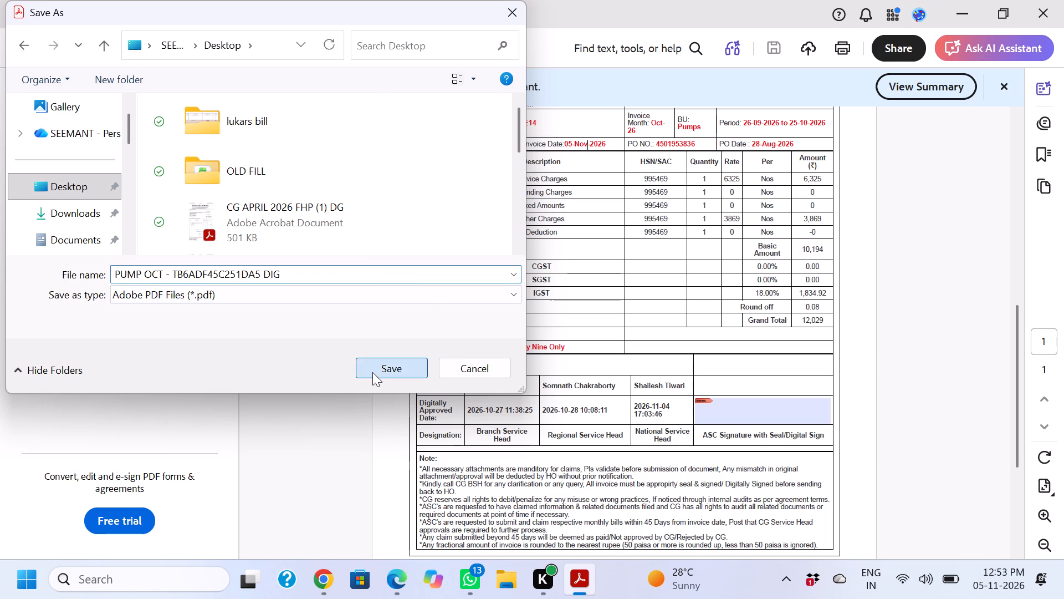
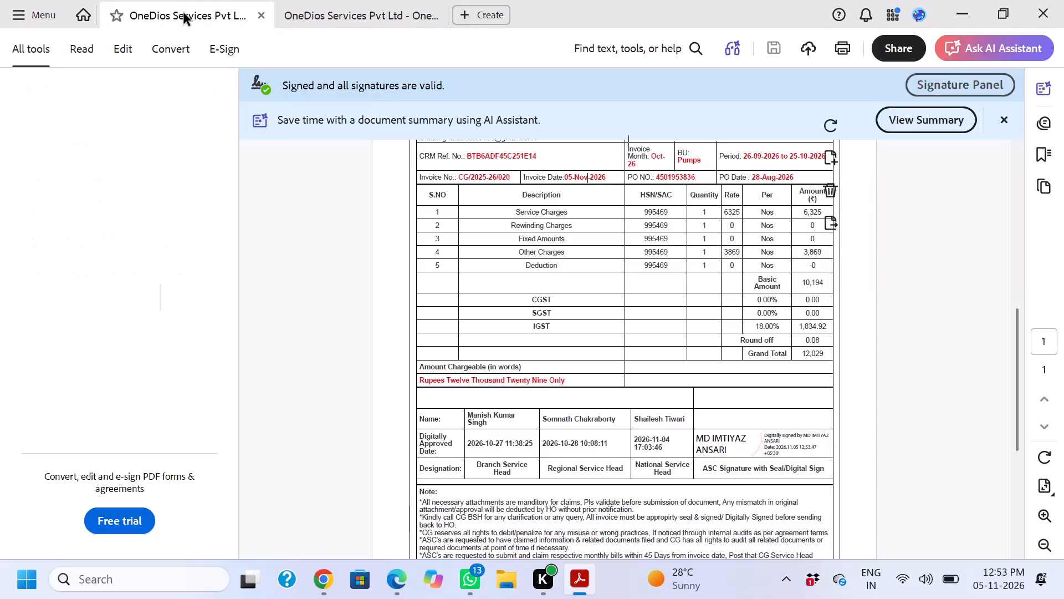
# Find and open the Use a certificate tool for the Fans invoice PDF.
pyautogui.keyDown('ctrl'); pyautogui.scroll(2, 696, 425); pyautogui.keyUp('ctrl')
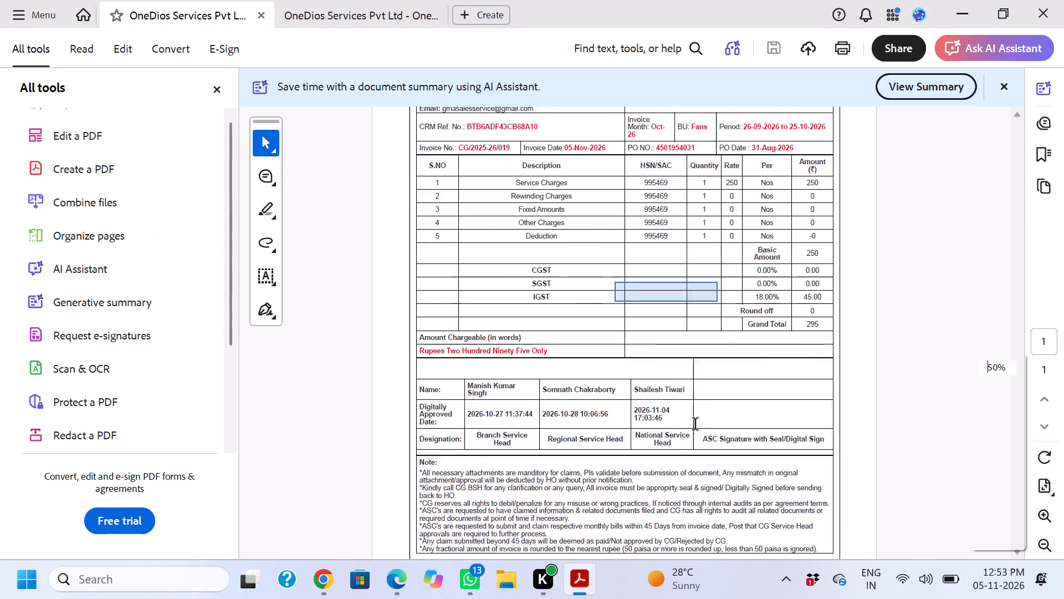
pyautogui.keyDown('ctrl'); pyautogui.scroll(2, 696, 425); pyautogui.keyUp('ctrl')
pyautogui.click(761, 405)
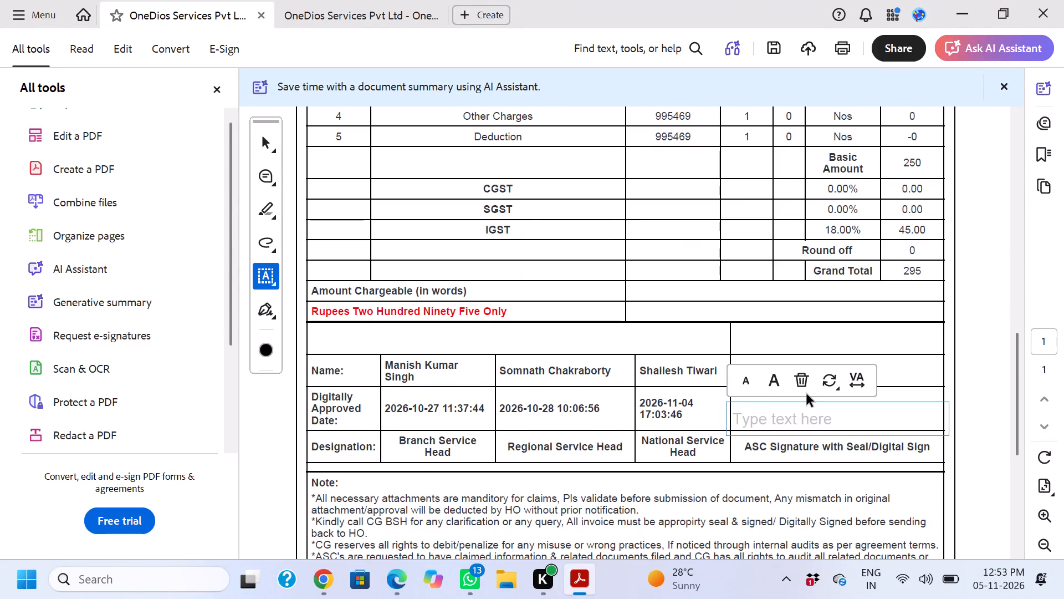
pyautogui.click(797, 381)
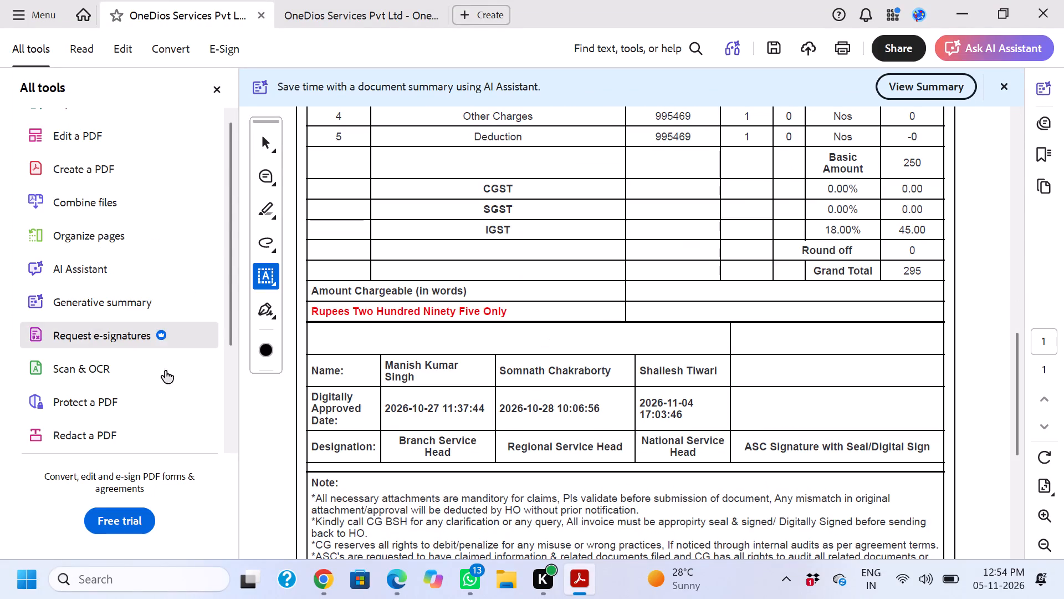
pyautogui.scroll(-5, 133, 366)
pyautogui.click(25, 424)
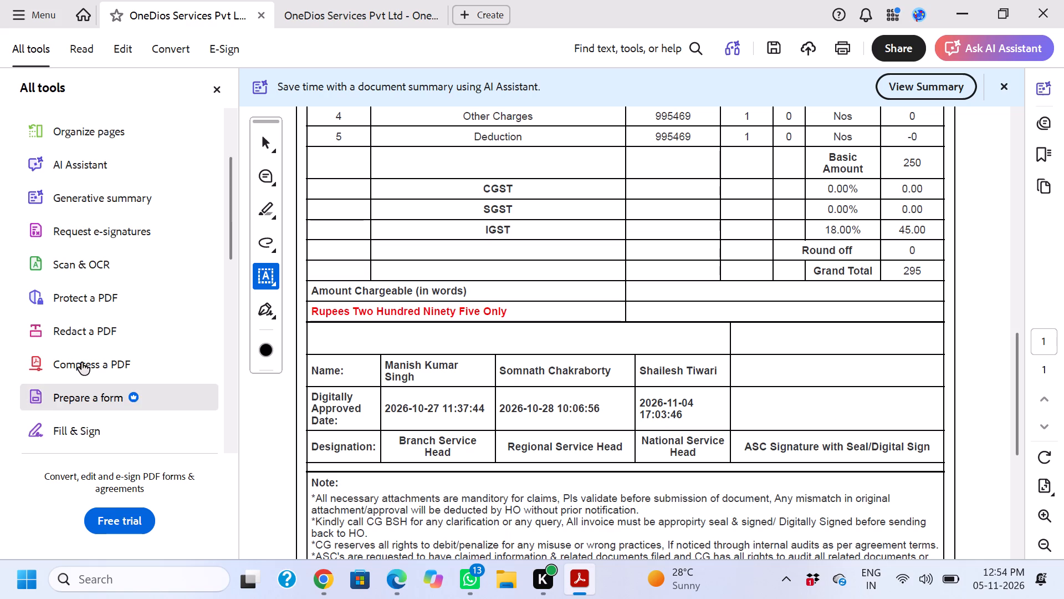
pyautogui.scroll(-5, 82, 363)
pyautogui.scroll(1, 122, 206)
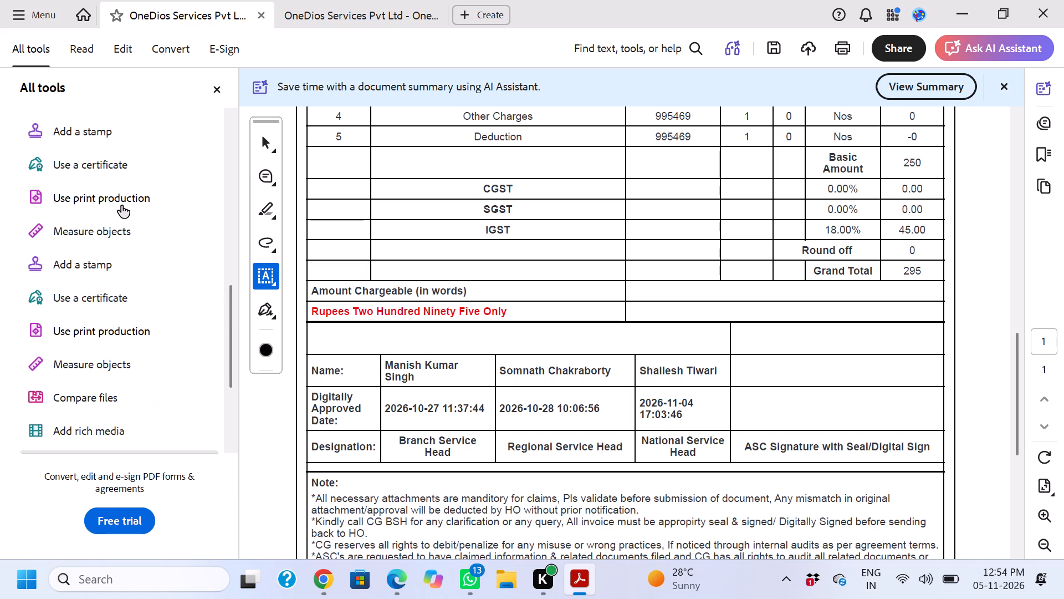
pyautogui.scroll(1, 122, 206)
pyautogui.click(95, 299)
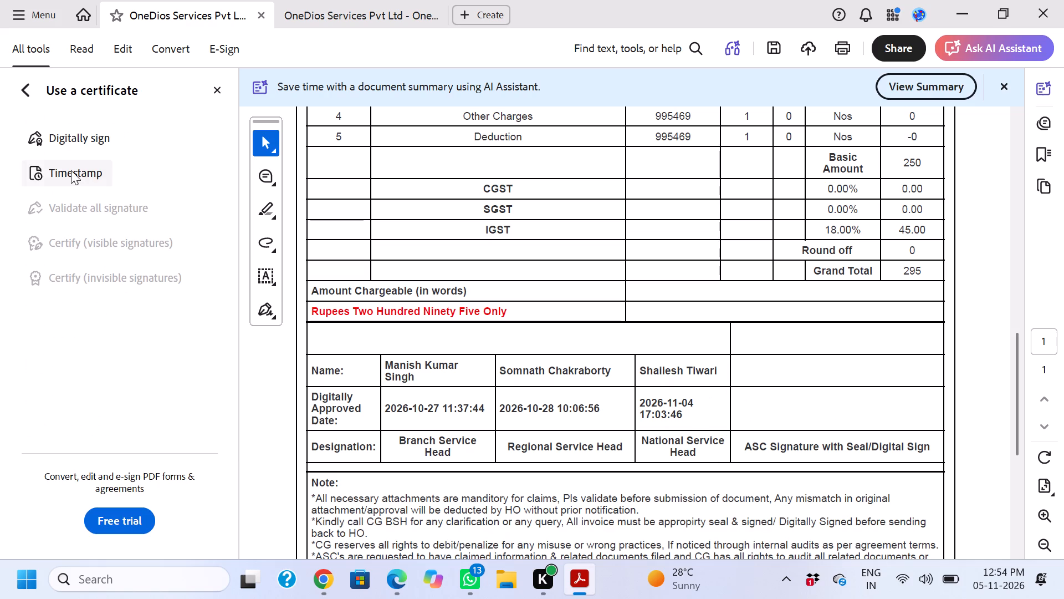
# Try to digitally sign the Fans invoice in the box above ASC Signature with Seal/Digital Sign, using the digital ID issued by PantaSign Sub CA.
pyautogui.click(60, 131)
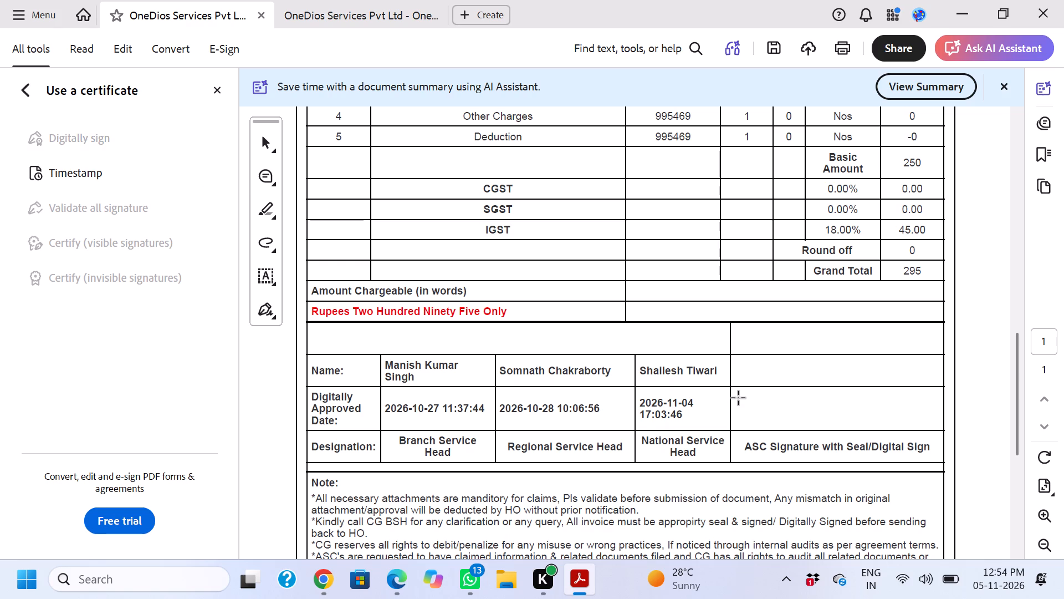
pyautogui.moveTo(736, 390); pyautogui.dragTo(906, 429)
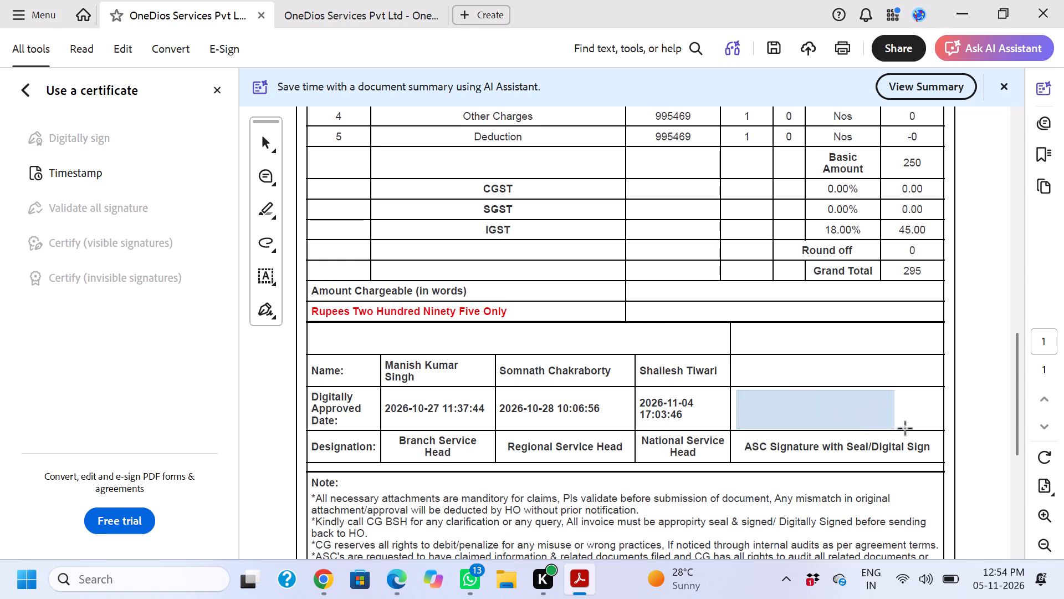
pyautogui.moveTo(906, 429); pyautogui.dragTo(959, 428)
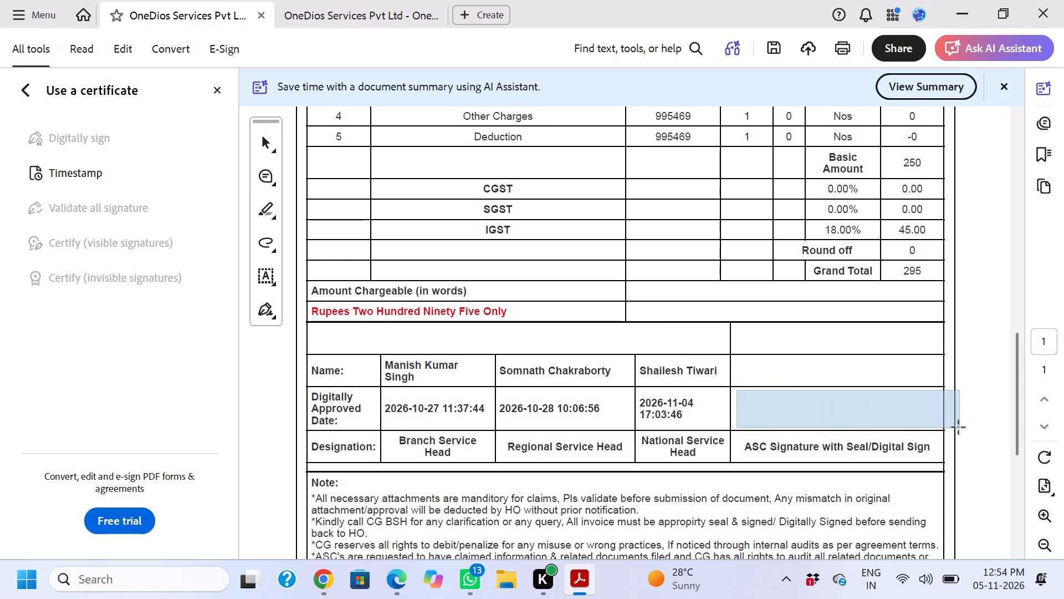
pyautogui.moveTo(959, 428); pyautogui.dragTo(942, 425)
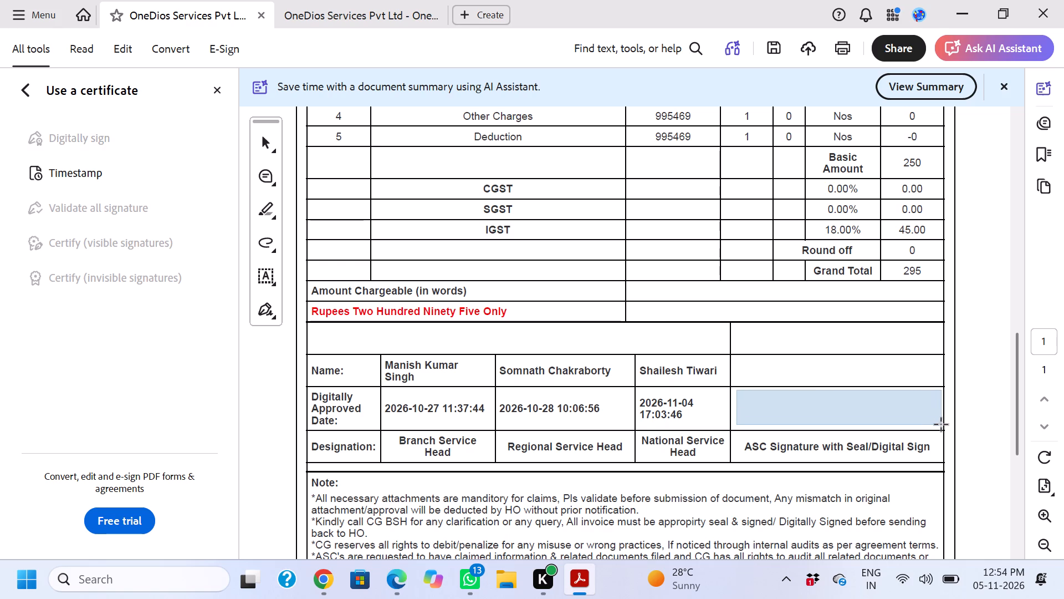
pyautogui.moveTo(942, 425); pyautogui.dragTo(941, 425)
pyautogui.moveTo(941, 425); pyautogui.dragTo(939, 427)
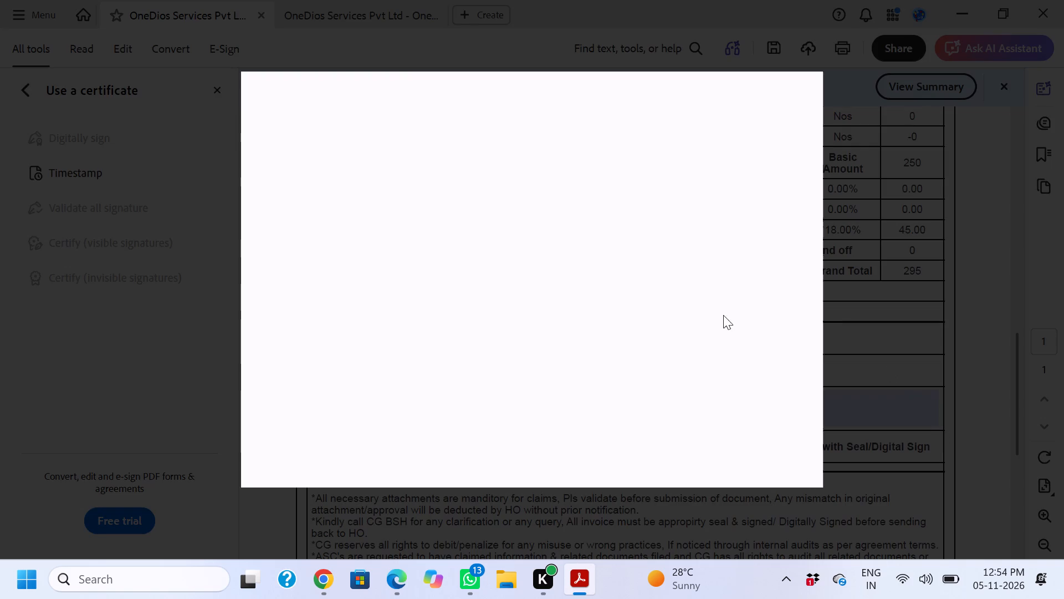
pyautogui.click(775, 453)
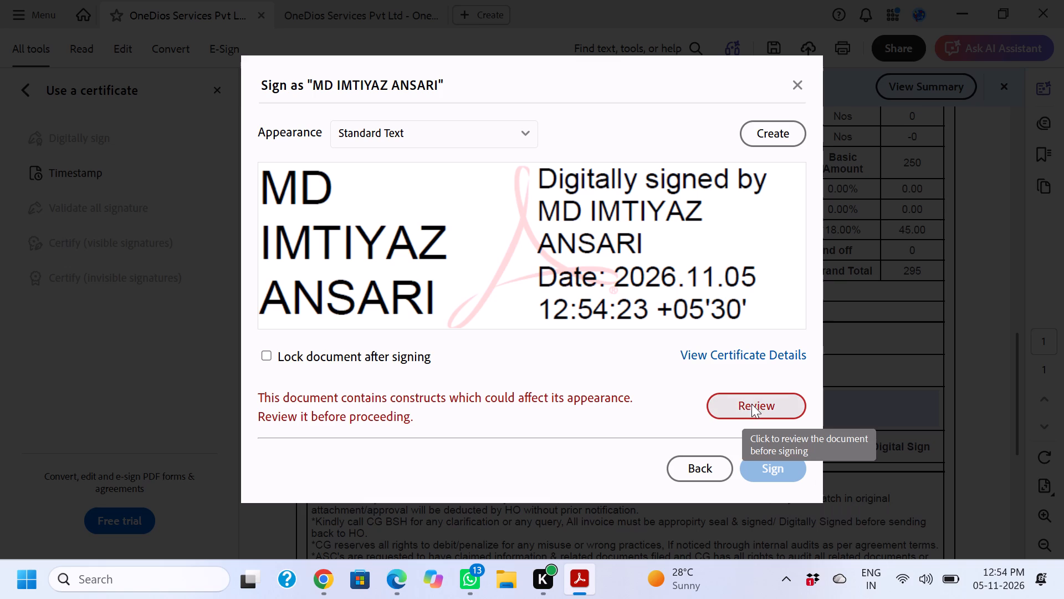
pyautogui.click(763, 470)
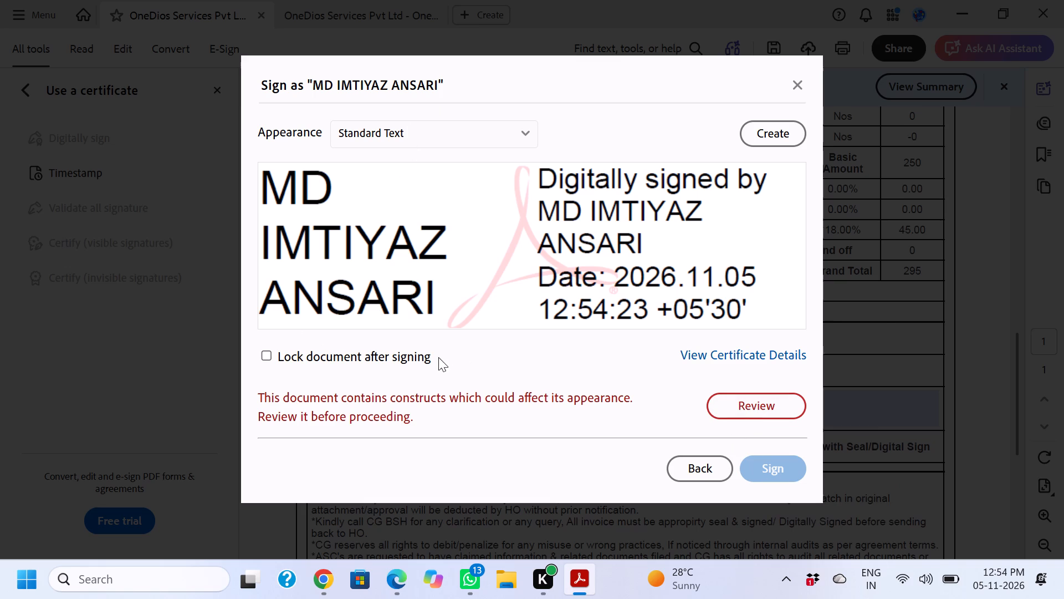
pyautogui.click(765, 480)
# Review the Fans invoice's Appearance Integrity Report and close it.
pyautogui.click(730, 397)
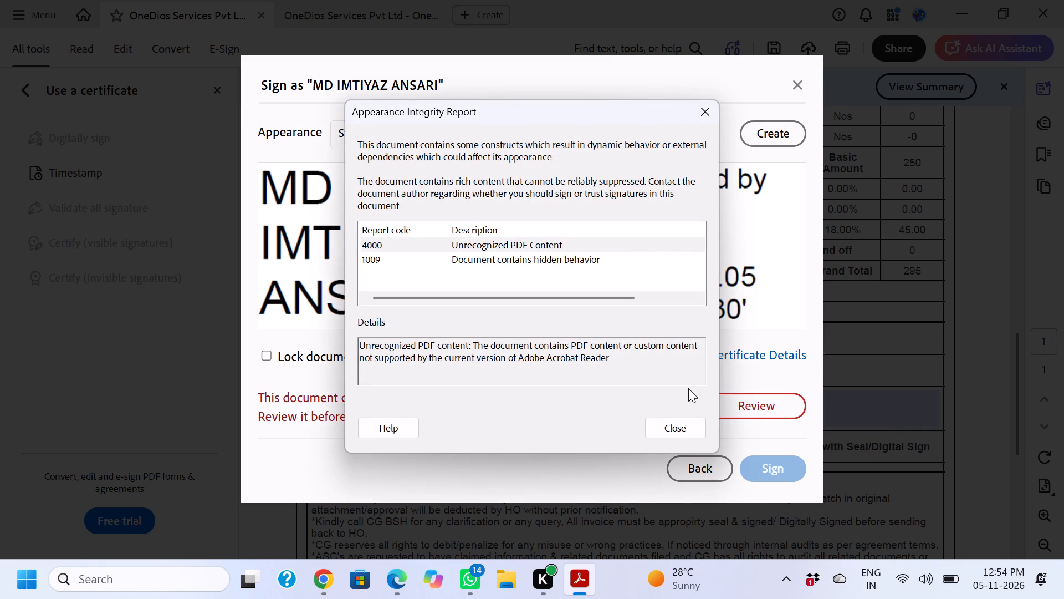
pyautogui.click(667, 436)
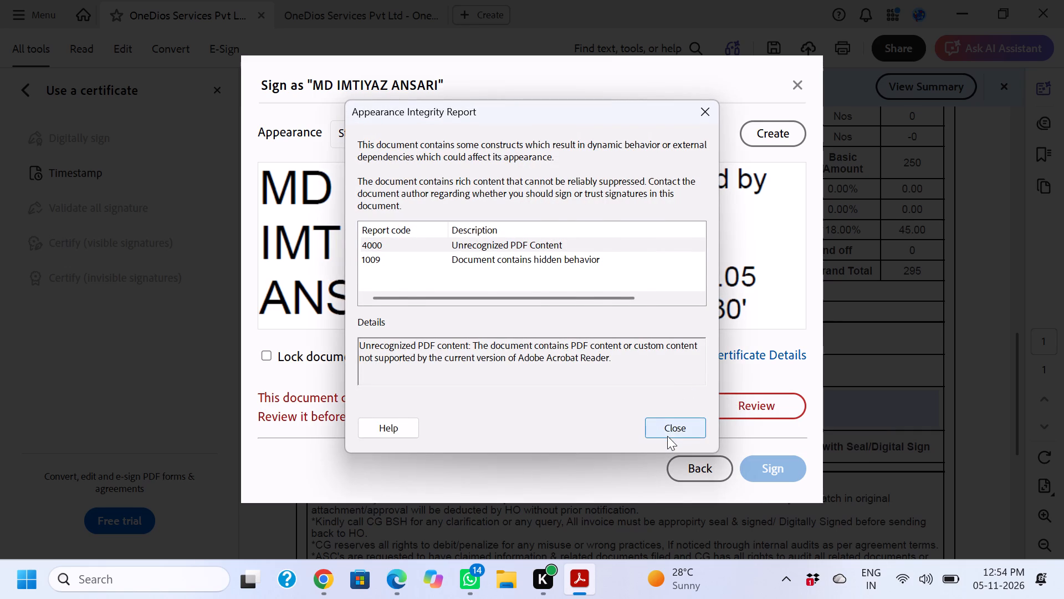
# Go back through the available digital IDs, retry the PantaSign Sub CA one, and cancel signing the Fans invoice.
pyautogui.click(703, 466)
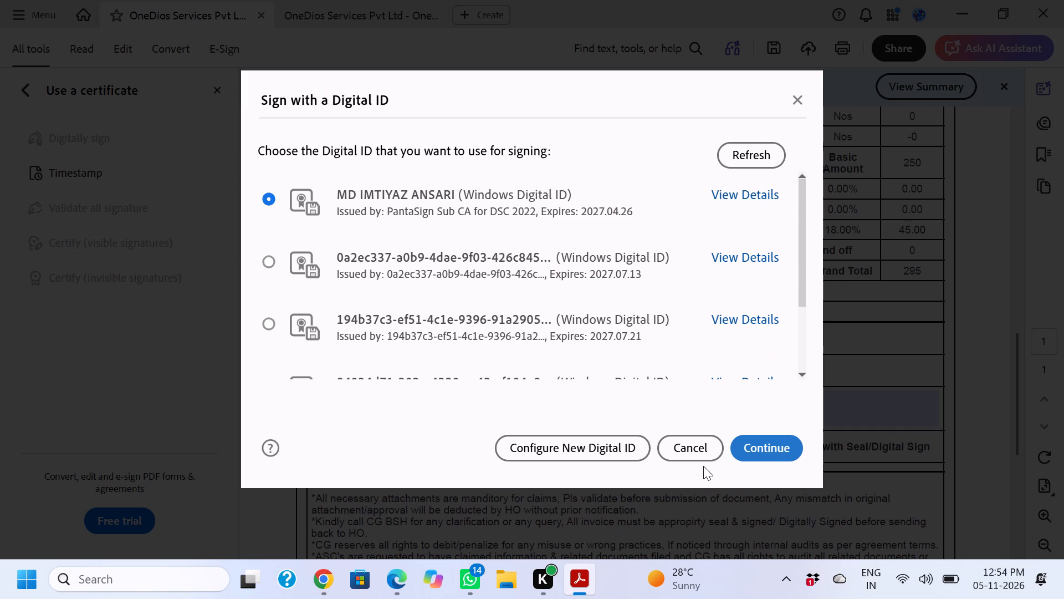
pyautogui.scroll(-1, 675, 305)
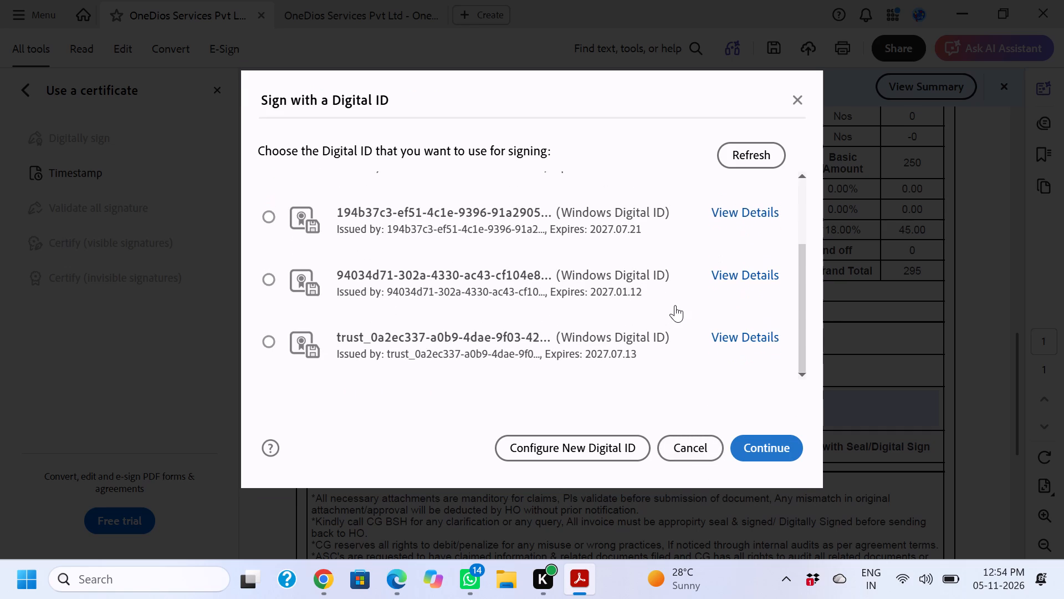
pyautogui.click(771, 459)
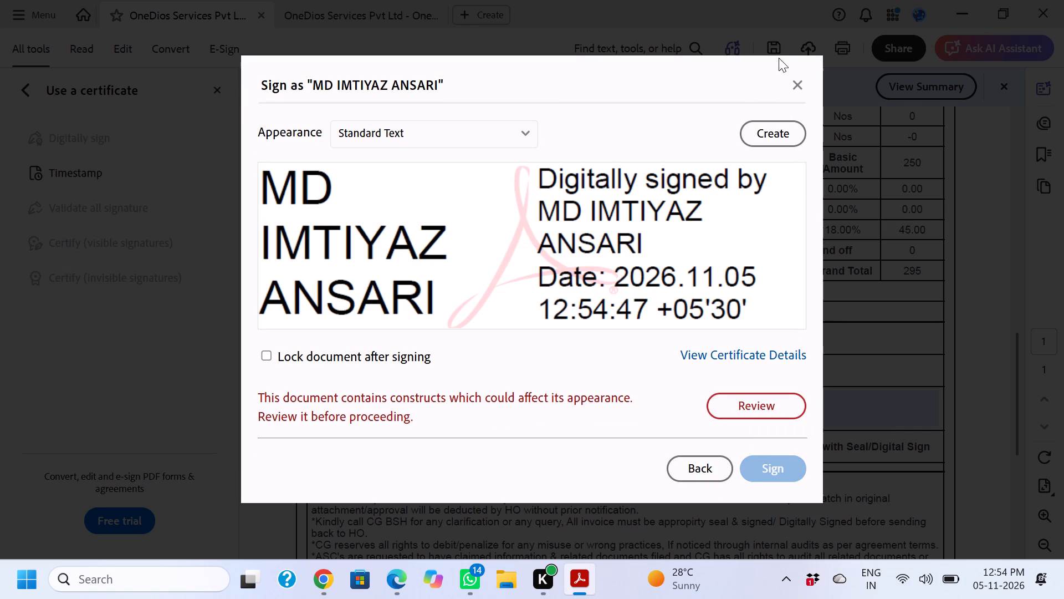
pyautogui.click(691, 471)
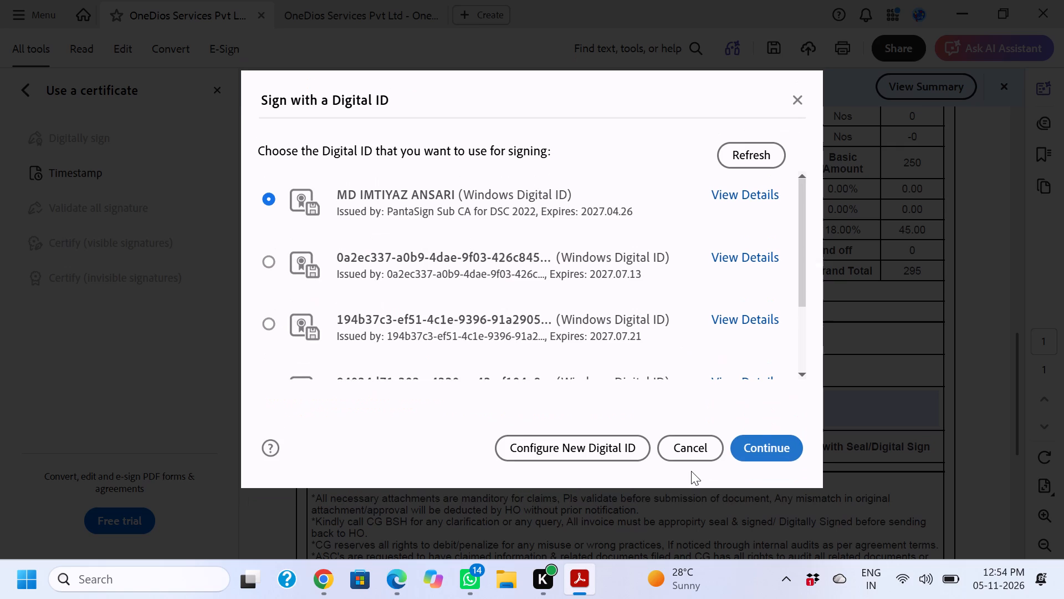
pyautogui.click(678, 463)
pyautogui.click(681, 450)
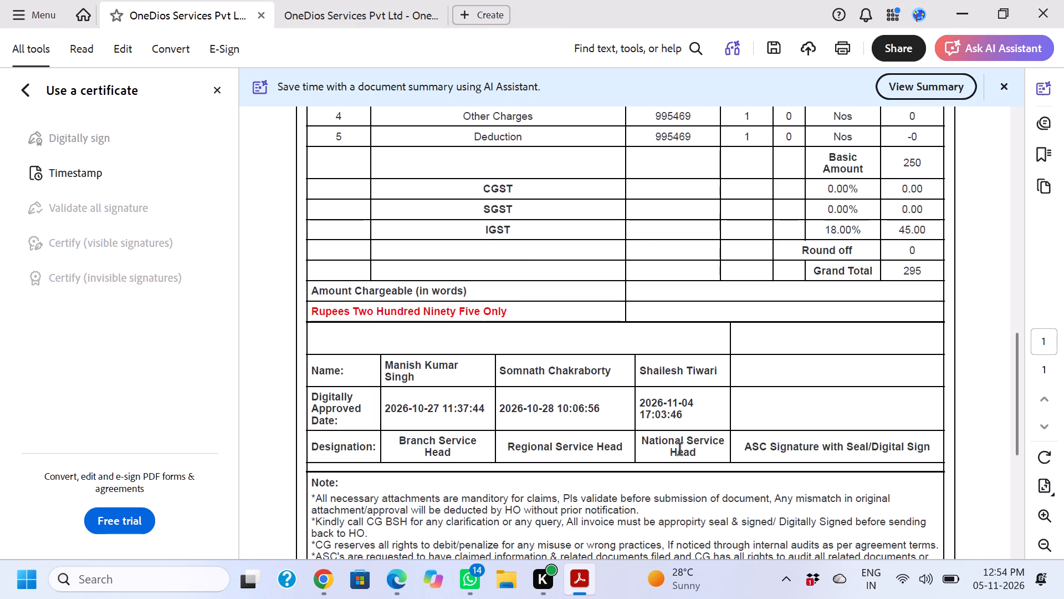
# Close the signed Pumps invoice PDF, leaving the Fans invoice open.
pyautogui.click(315, 0)
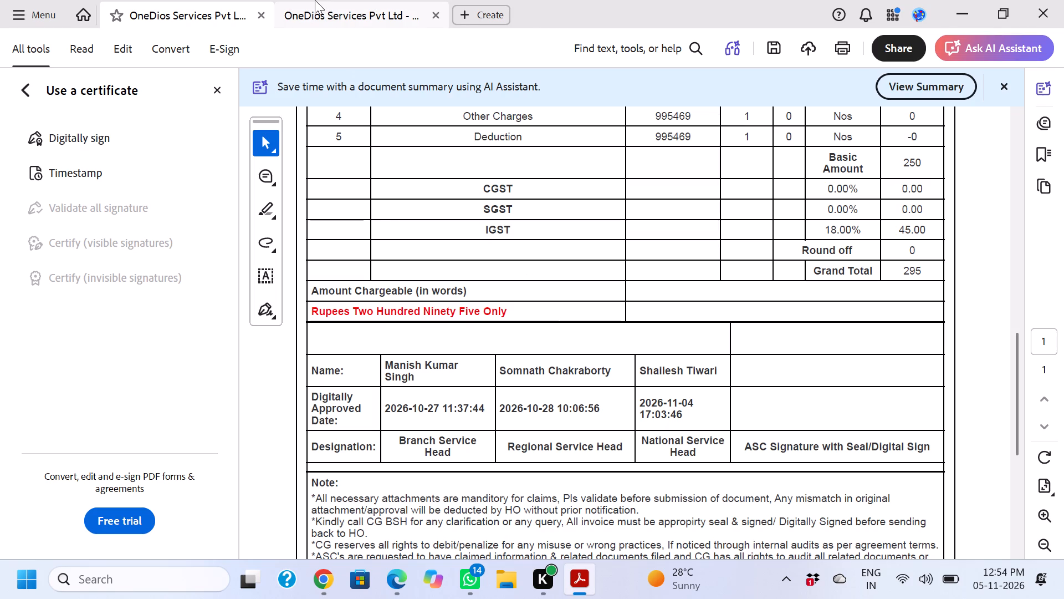
pyautogui.click(319, 8)
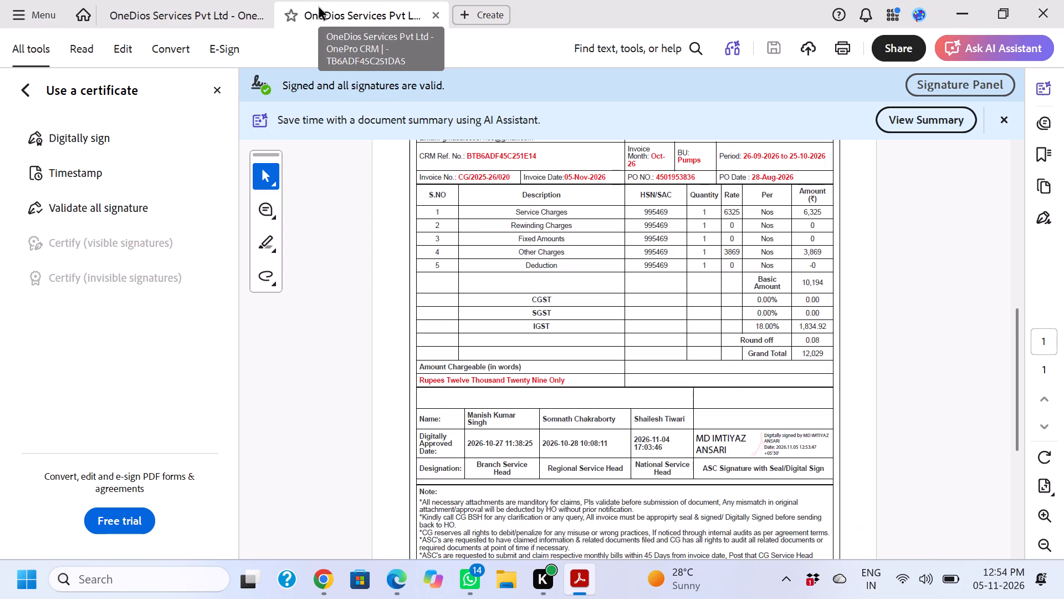
pyautogui.click(440, 19)
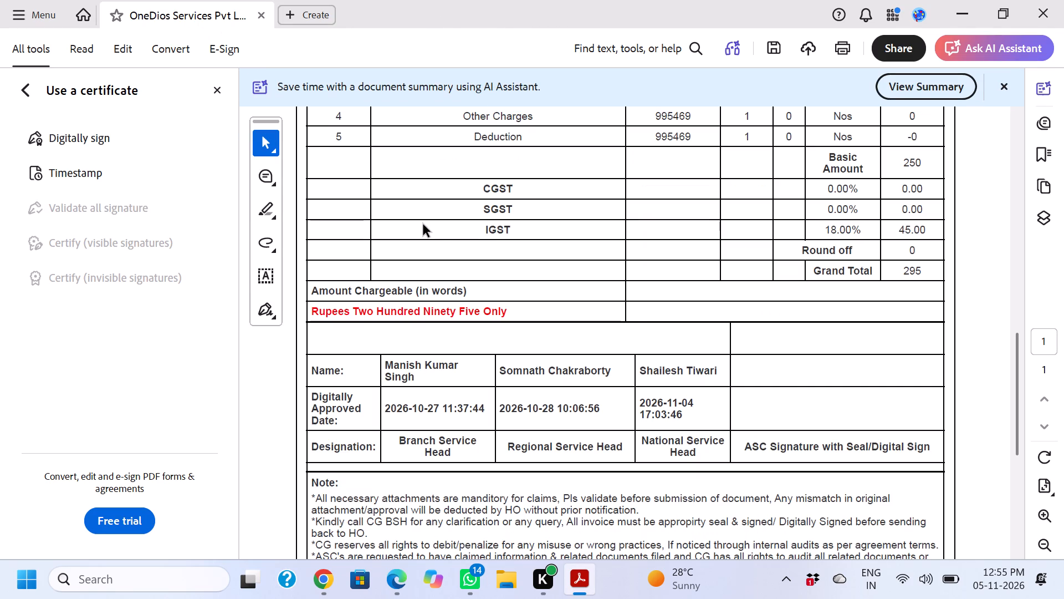
# Restart digitally signing the Fans invoice, with the signature area drawn in the box above ASC Signature with Seal/Digital Sign and Standard Text appearance.
pyautogui.click(63, 128)
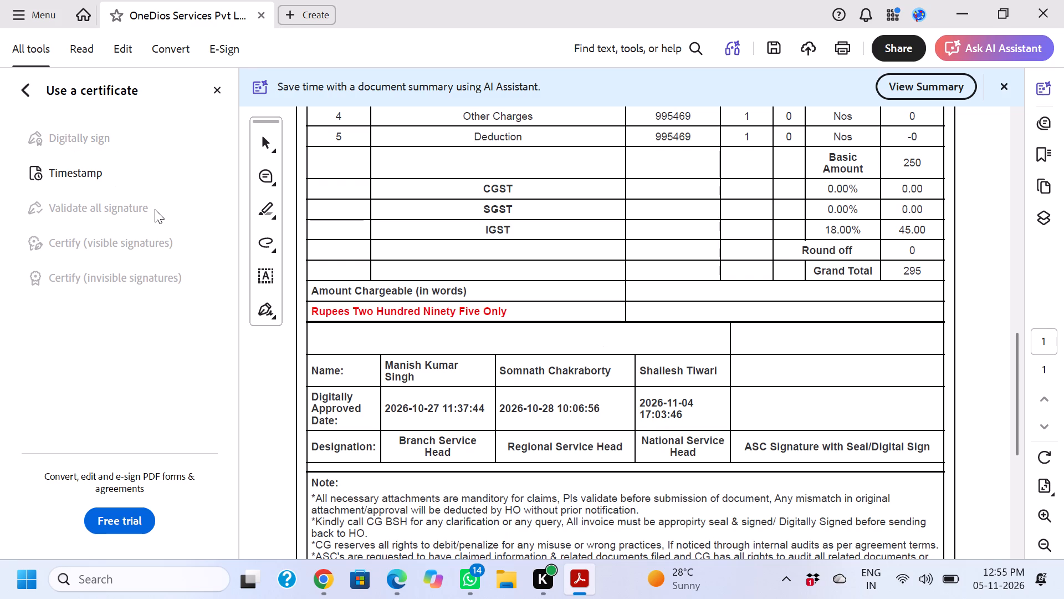
pyautogui.click(81, 142)
pyautogui.scroll(2, 83, 149)
pyautogui.click(22, 96)
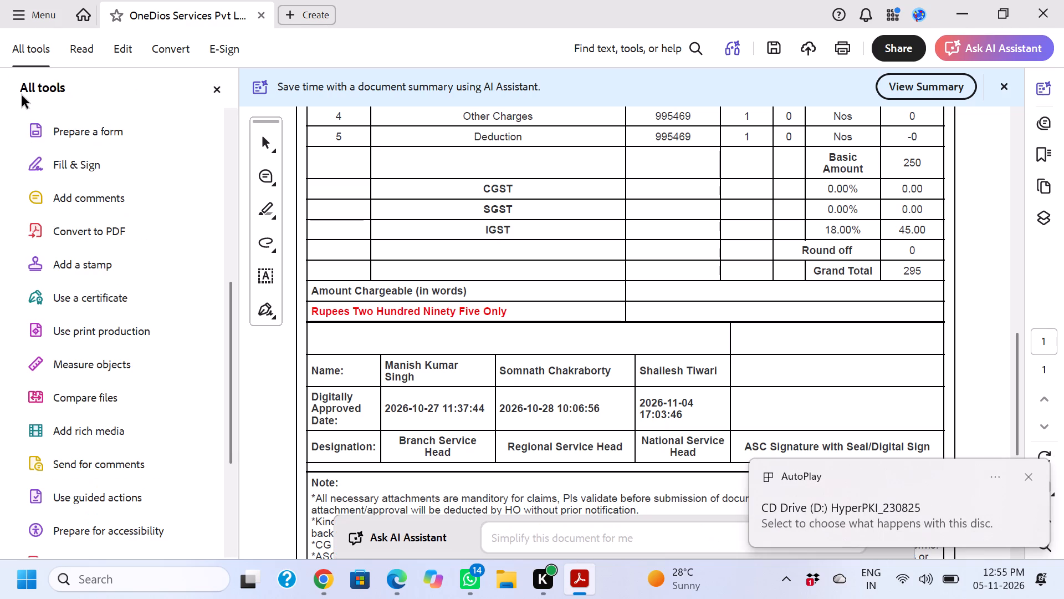
pyautogui.scroll(-5, 109, 241)
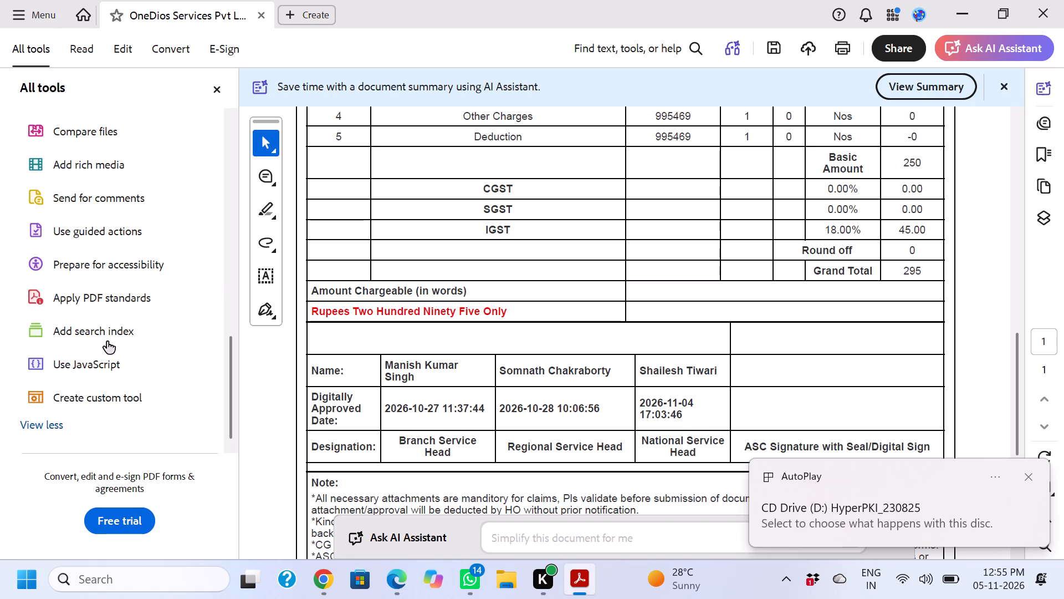
pyautogui.scroll(1, 110, 327)
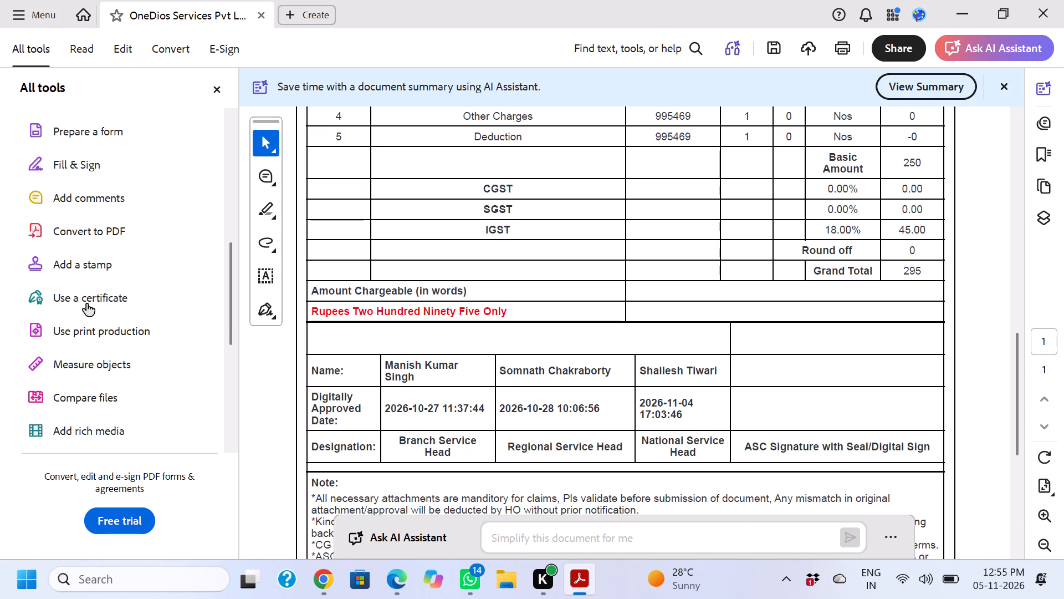
pyautogui.click(87, 304)
pyautogui.click(85, 131)
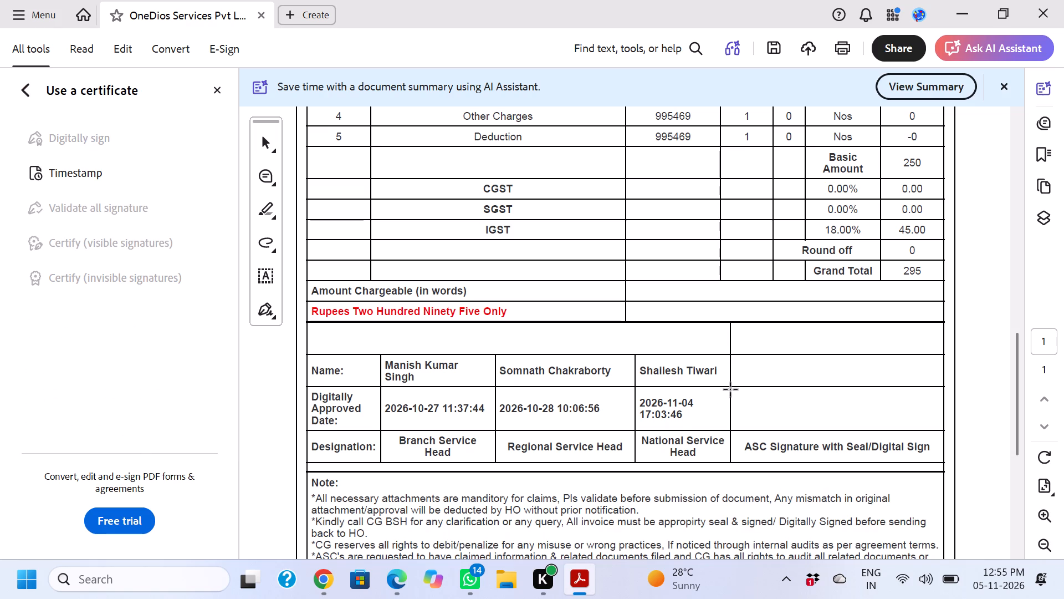
pyautogui.moveTo(735, 391); pyautogui.dragTo(929, 425)
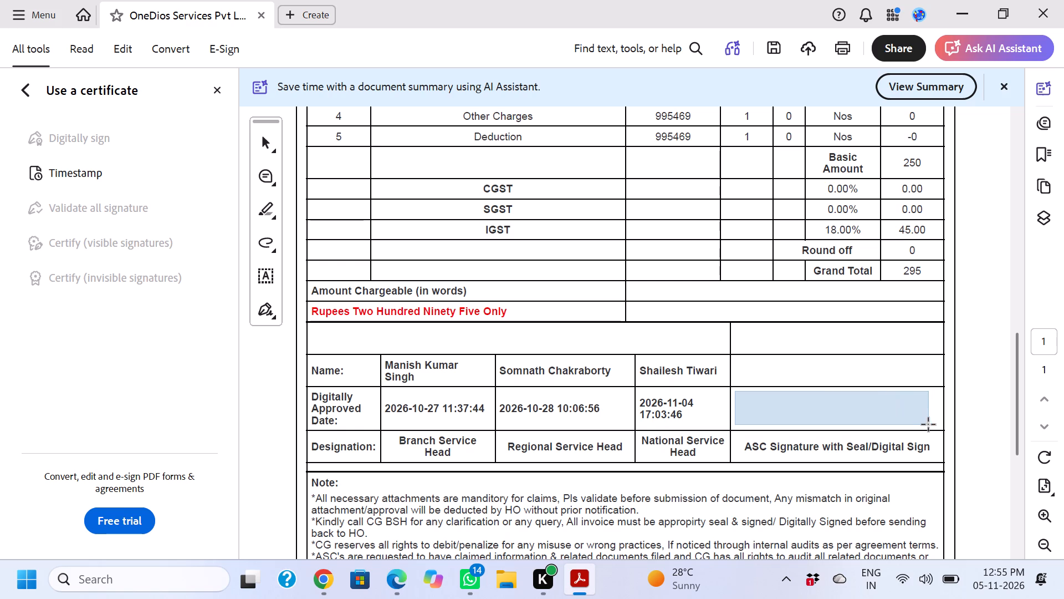
pyautogui.moveTo(929, 425); pyautogui.dragTo(942, 429)
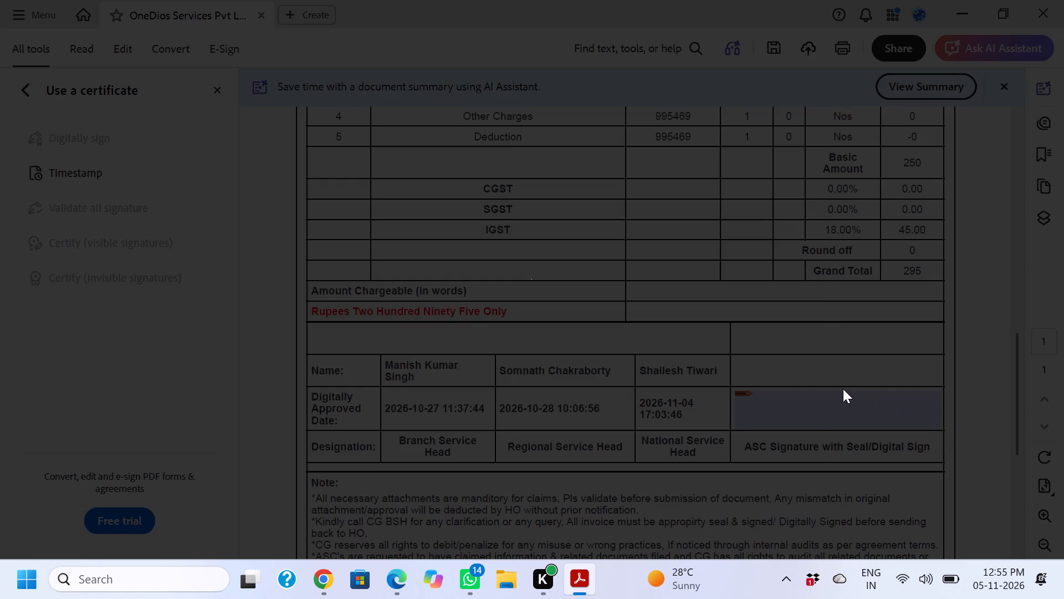
pyautogui.click(731, 450)
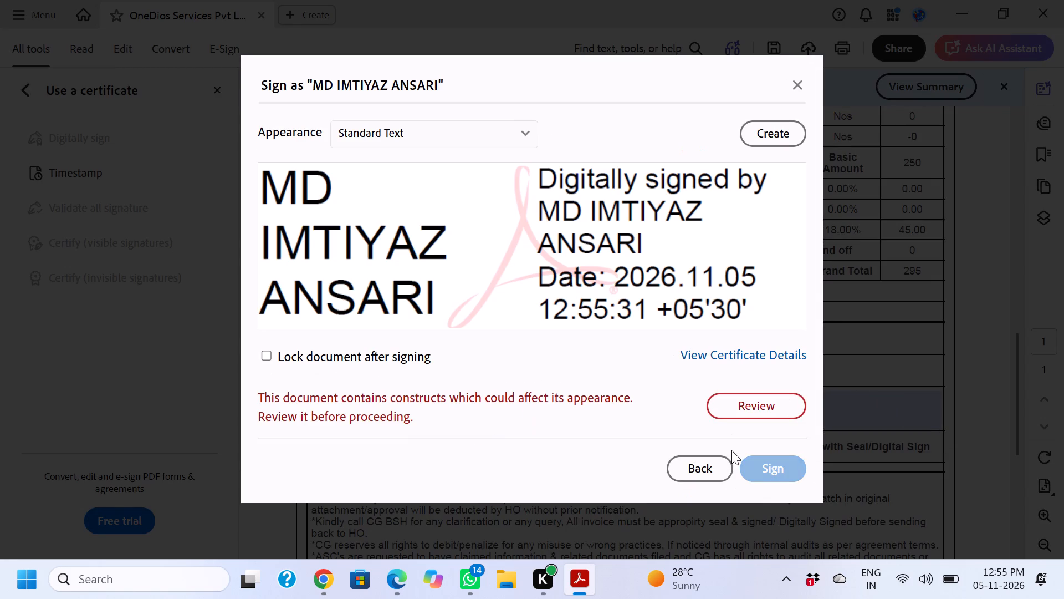
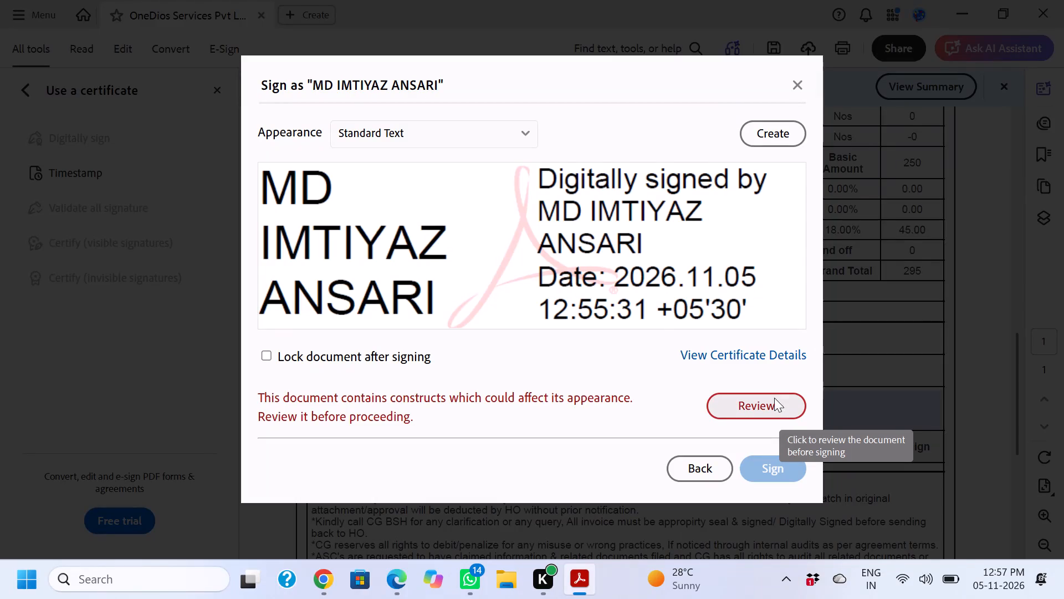
# Review the Fans invoice's Appearance Integrity Report and close it to allow signing.
pyautogui.click(774, 398)
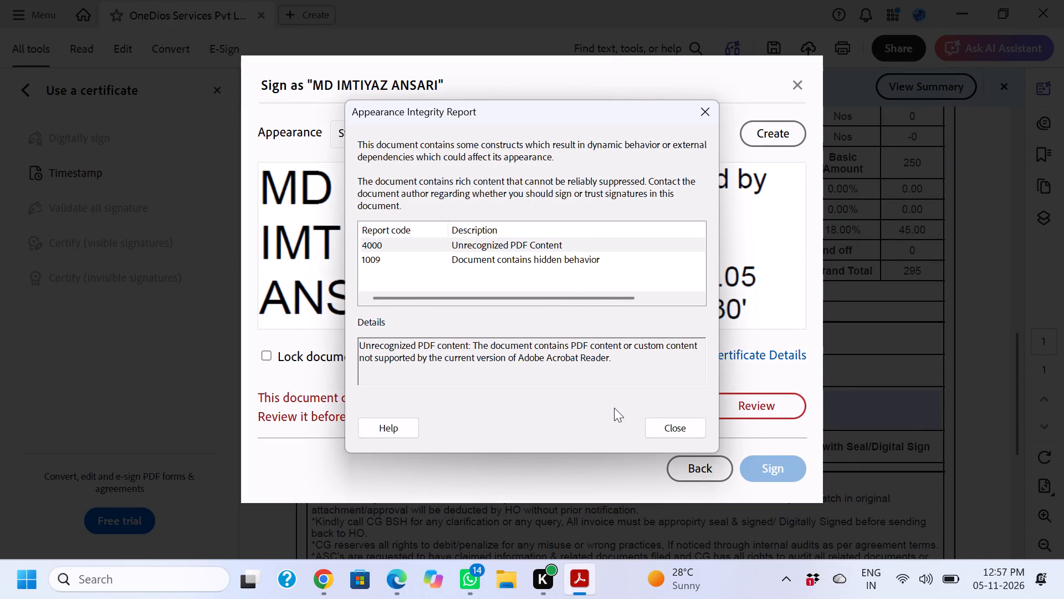
pyautogui.click(677, 436)
# Sign the Fans invoice, saving it to the Desktop as FAN OCT - TB6ADF43CB689A5 DIG and verifying with the user PIN.
pyautogui.click(756, 468)
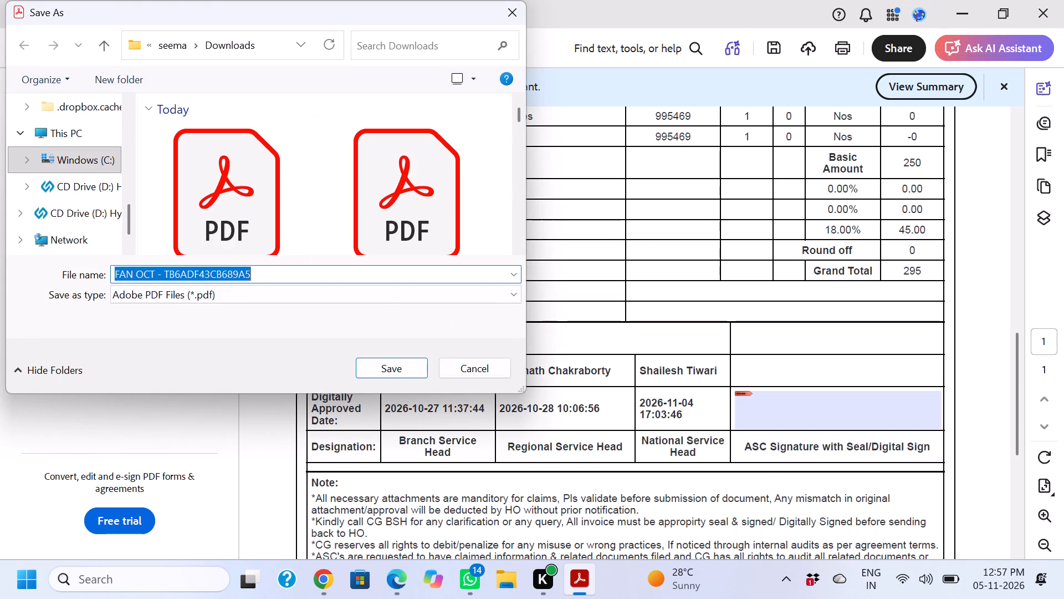
pyautogui.click(262, 277)
pyautogui.scroll(3, 105, 159)
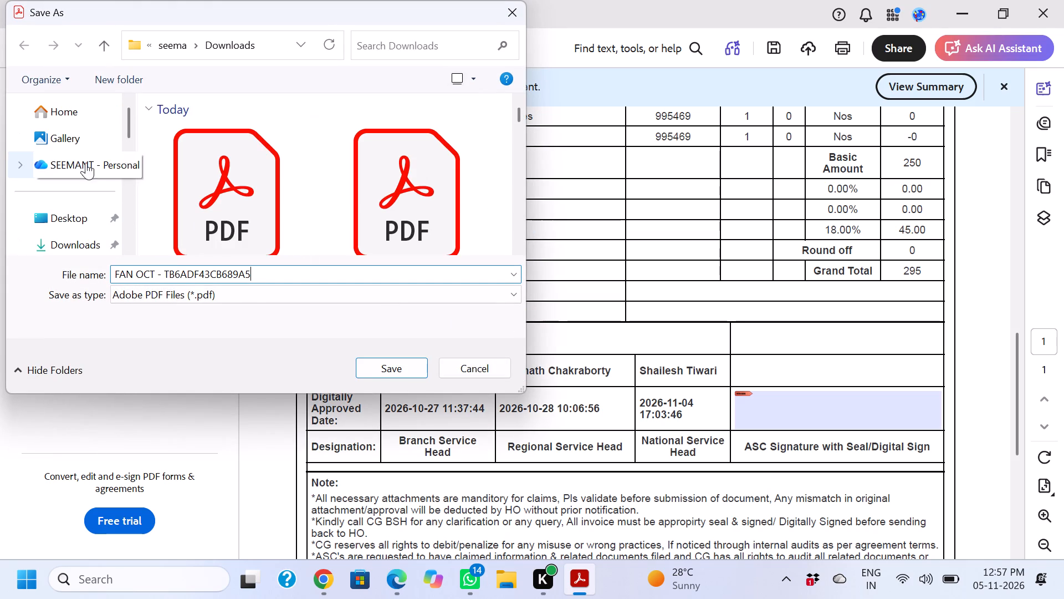
pyautogui.click(73, 243)
pyautogui.click(53, 196)
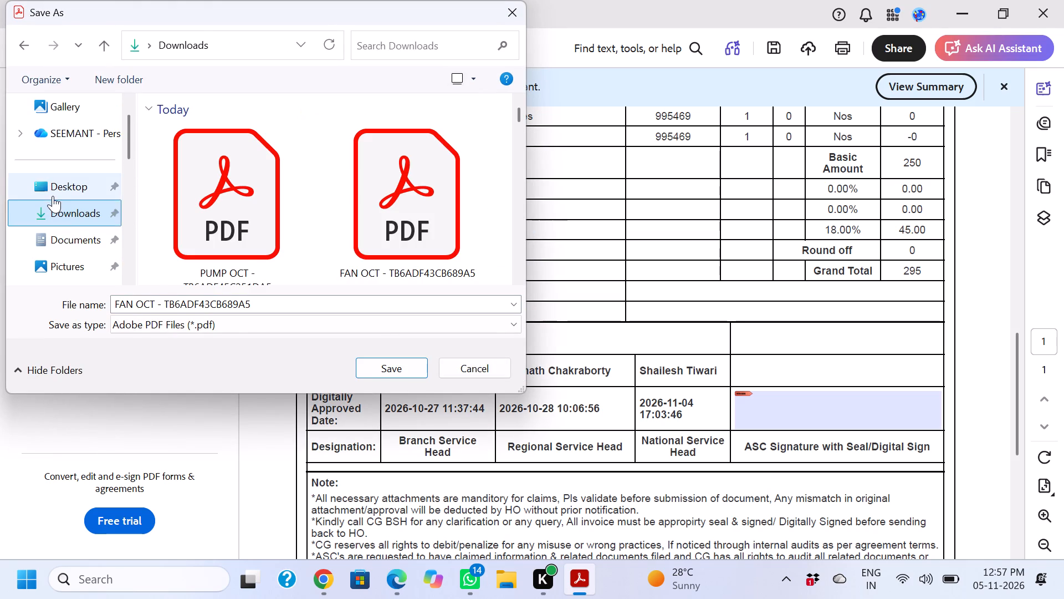
pyautogui.click(272, 292)
pyautogui.click(272, 292)
pyautogui.click(263, 271)
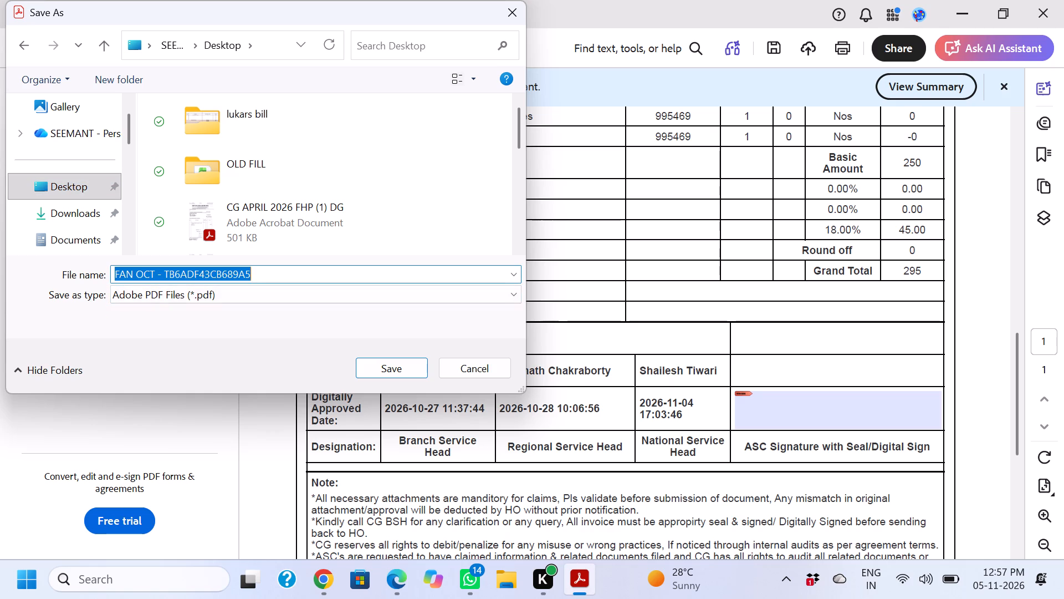
pyautogui.click(263, 271)
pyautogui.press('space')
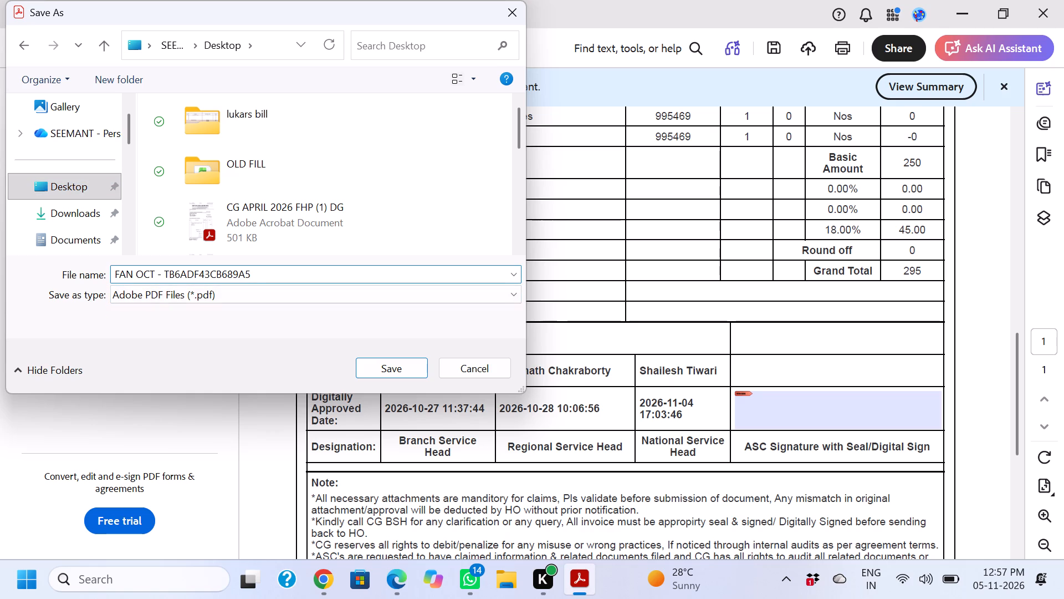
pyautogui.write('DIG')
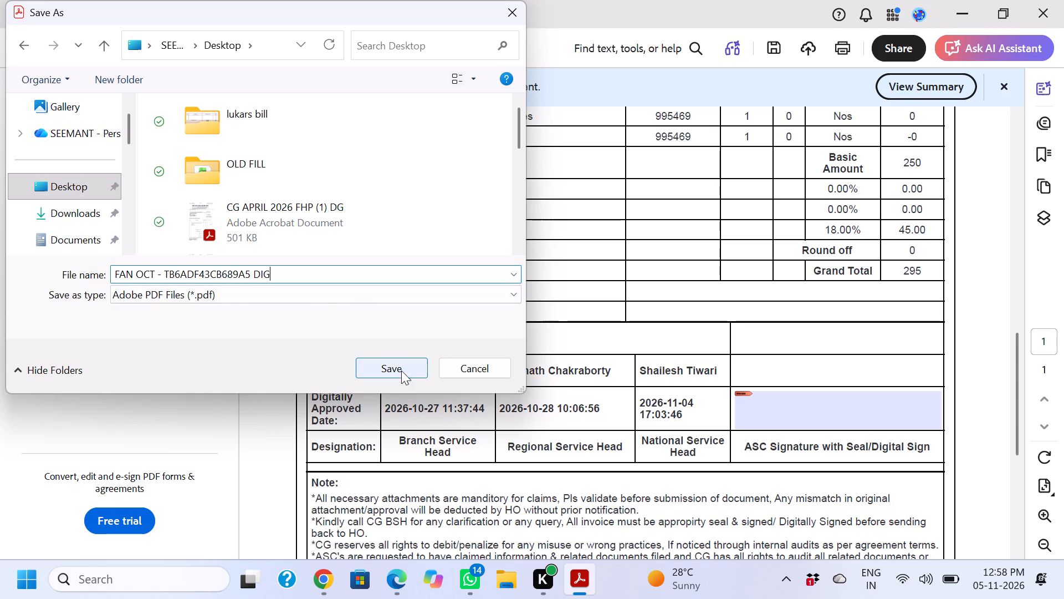
pyautogui.click(401, 370)
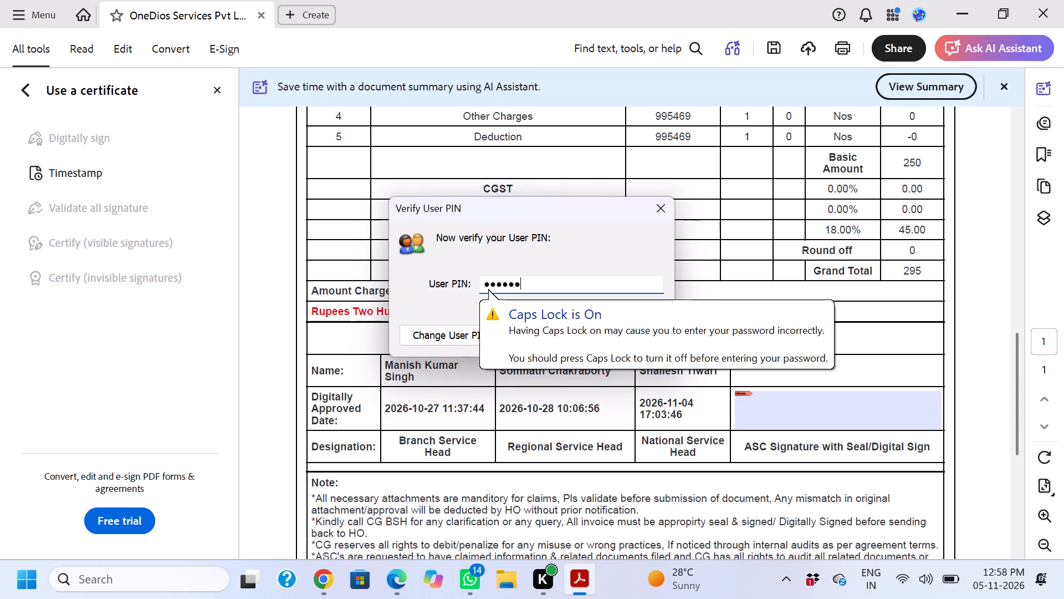
pyautogui.press('Return')
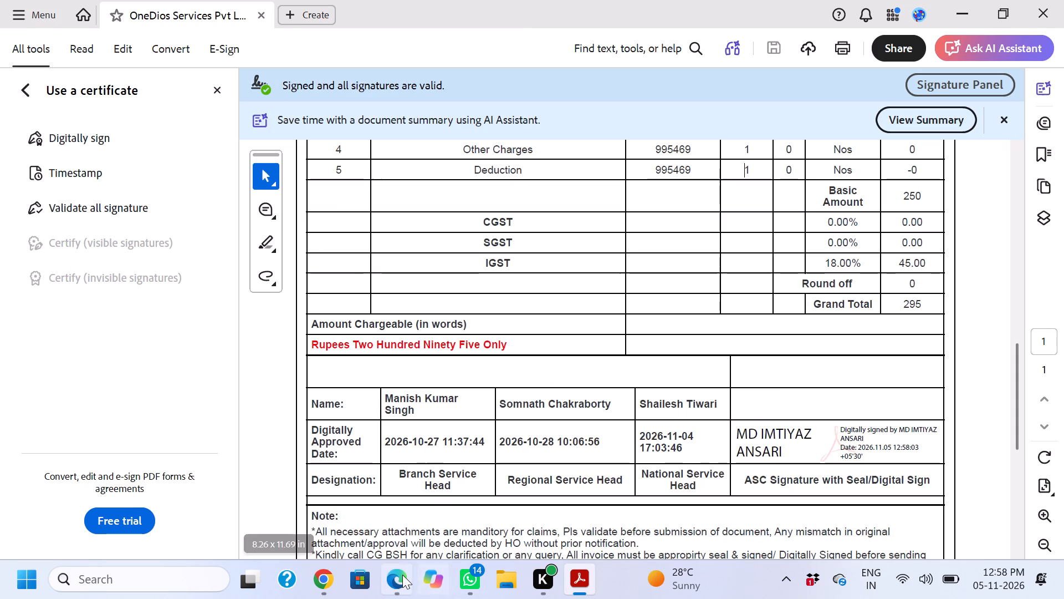
# Switch to Microsoft Edge and open the Oct-26 Fans claim TB6ADF43CB689A5 from the new partner bills list.
pyautogui.click(386, 512)
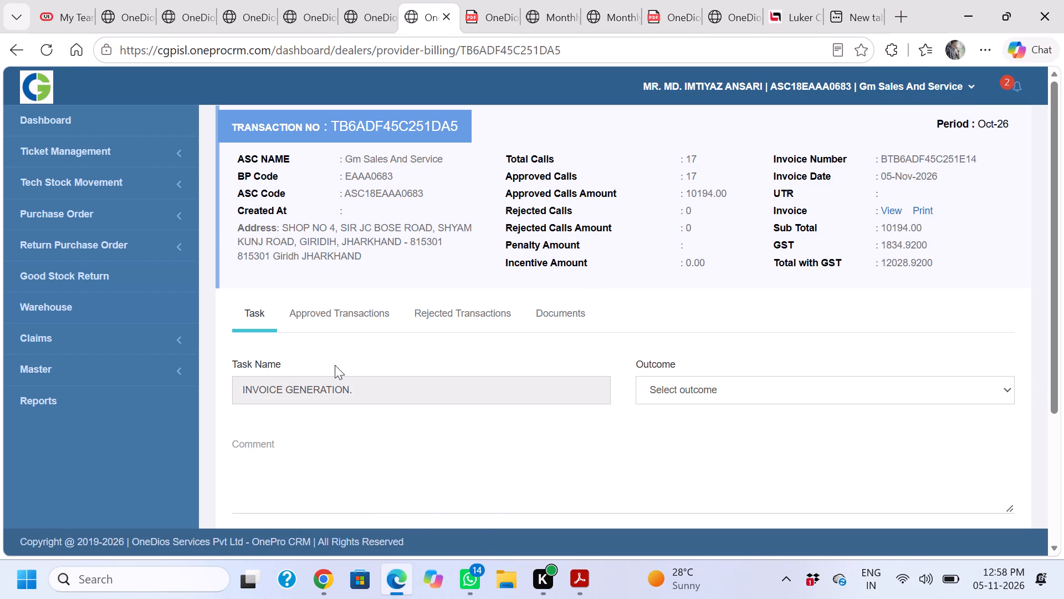
pyautogui.click(85, 362)
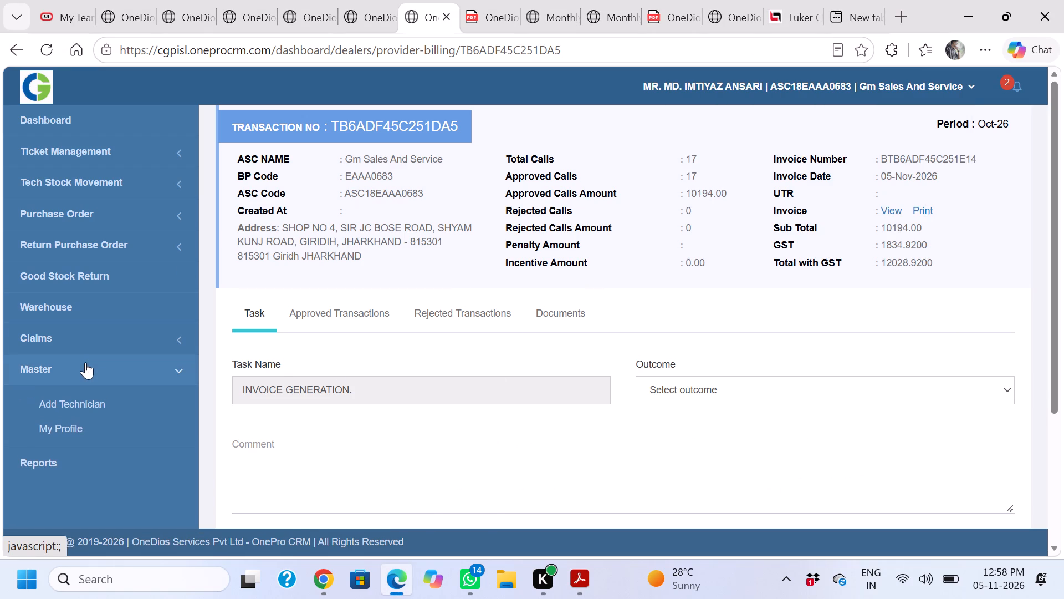
pyautogui.click(85, 349)
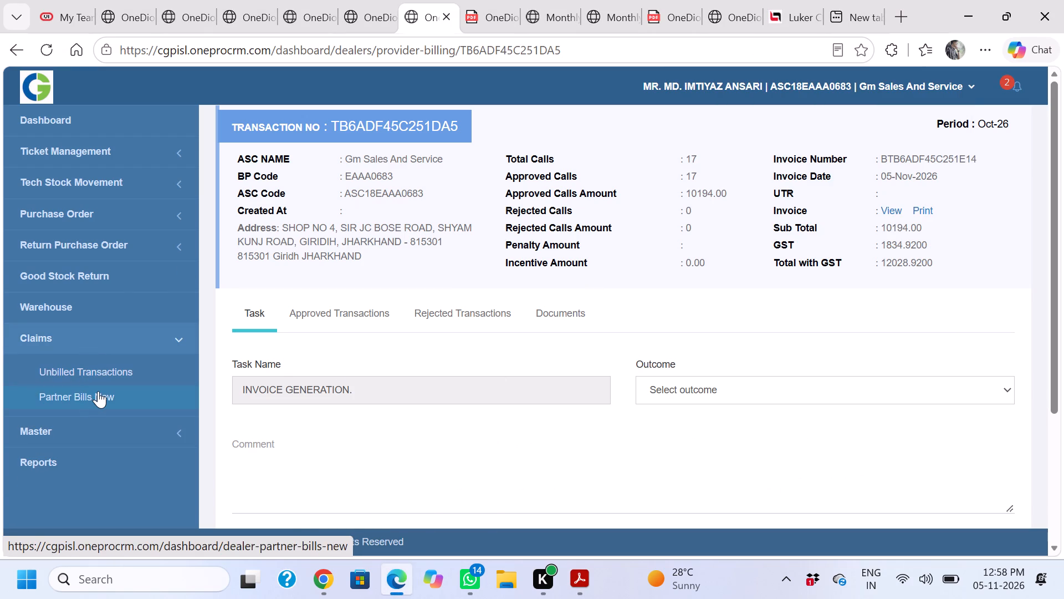
pyautogui.doubleClick(98, 391)
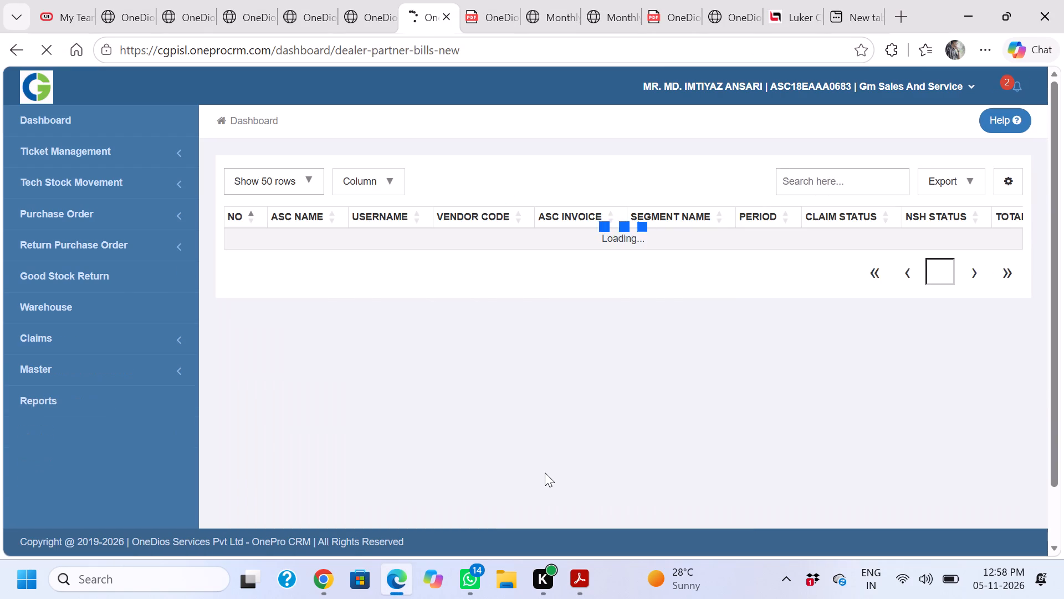
pyautogui.scroll(-8, 555, 422)
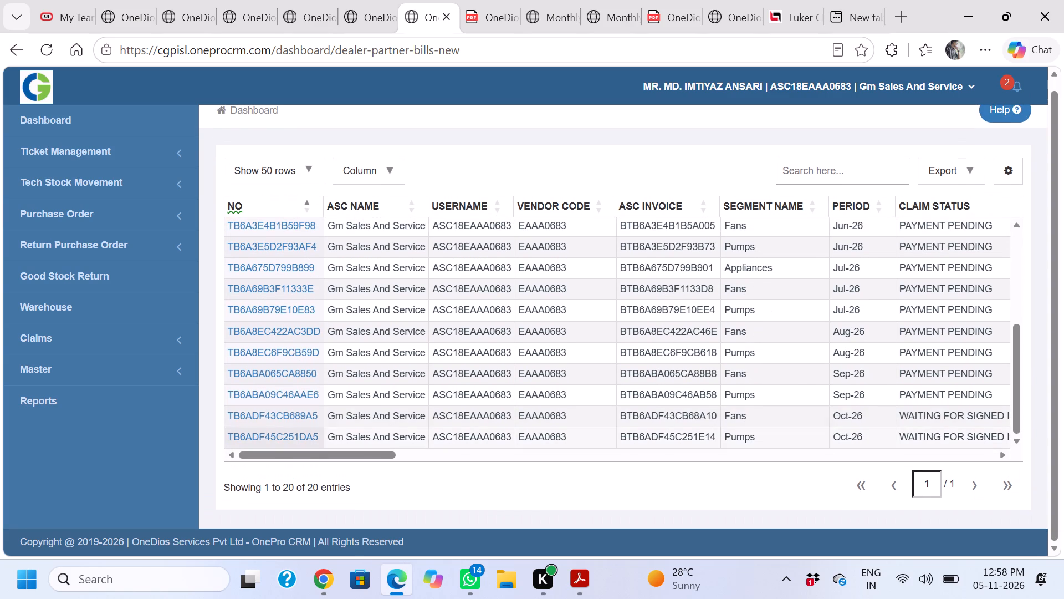
pyautogui.click(301, 415)
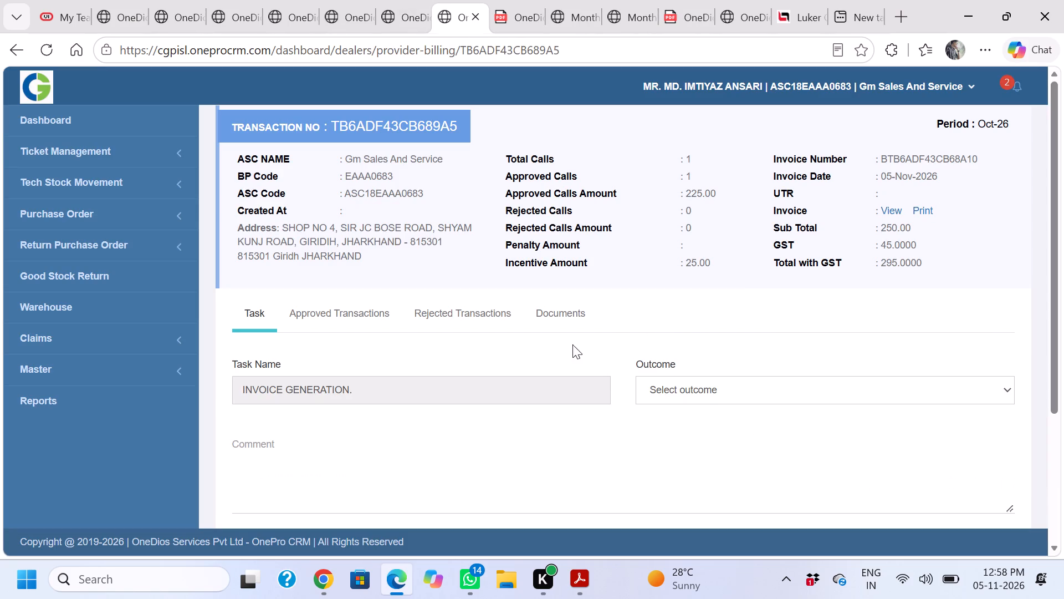
# Submit the Fans claim's invoice generation task with the outcome UPLOAD SIGNED INVOICE.
pyautogui.click(700, 394)
pyautogui.click(710, 435)
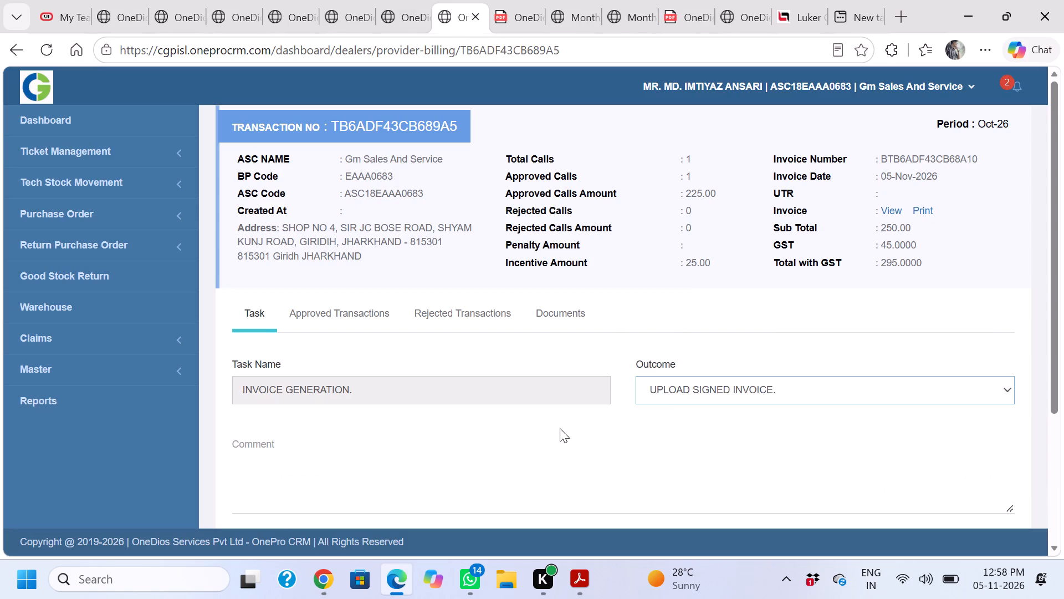
pyautogui.scroll(-2, 560, 428)
pyautogui.click(259, 373)
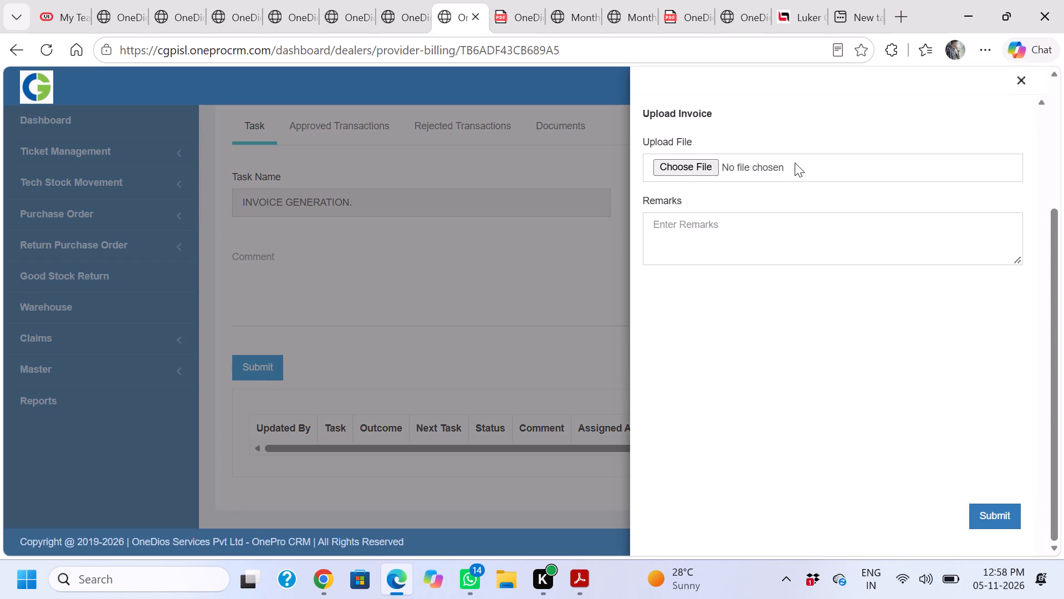
# Upload FAN OCT - TB6ADF43CB689A5 DIG from the Desktop as the Fans claim's invoice and submit it with the remark FAN.
pyautogui.click(697, 170)
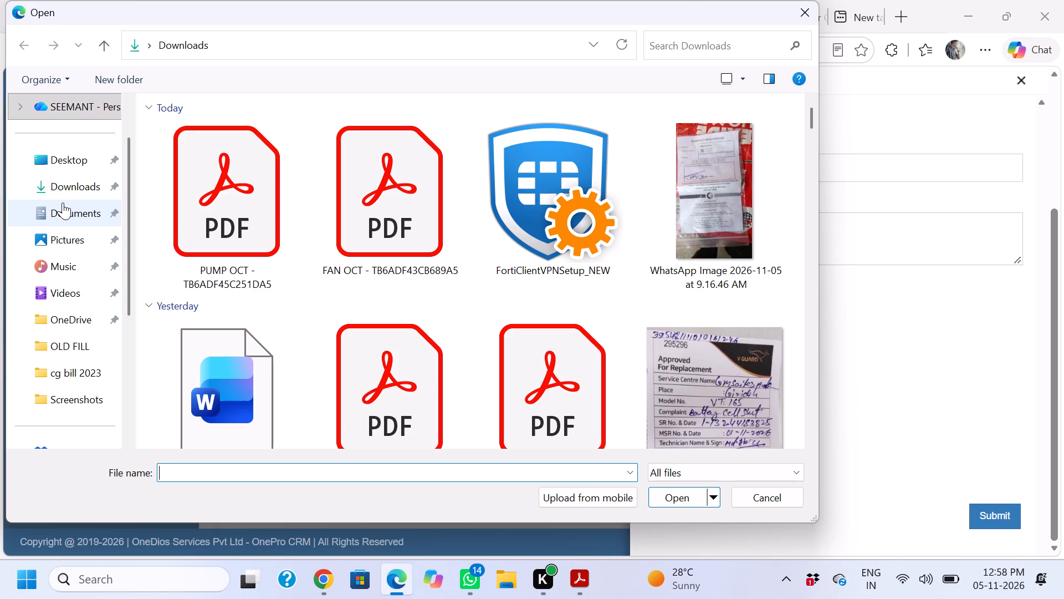
pyautogui.click(57, 167)
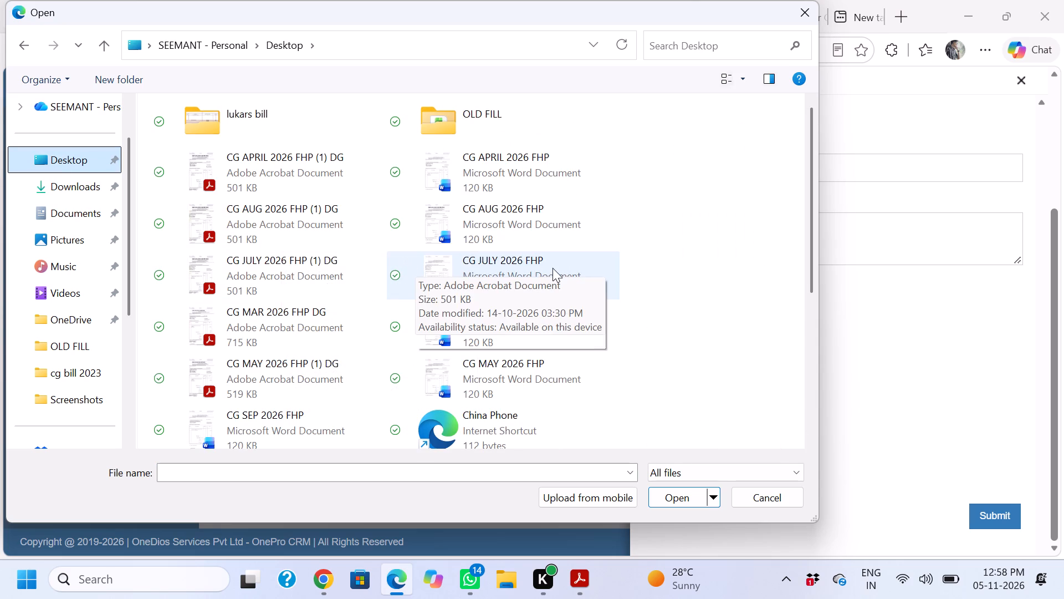
pyautogui.scroll(-2, 553, 268)
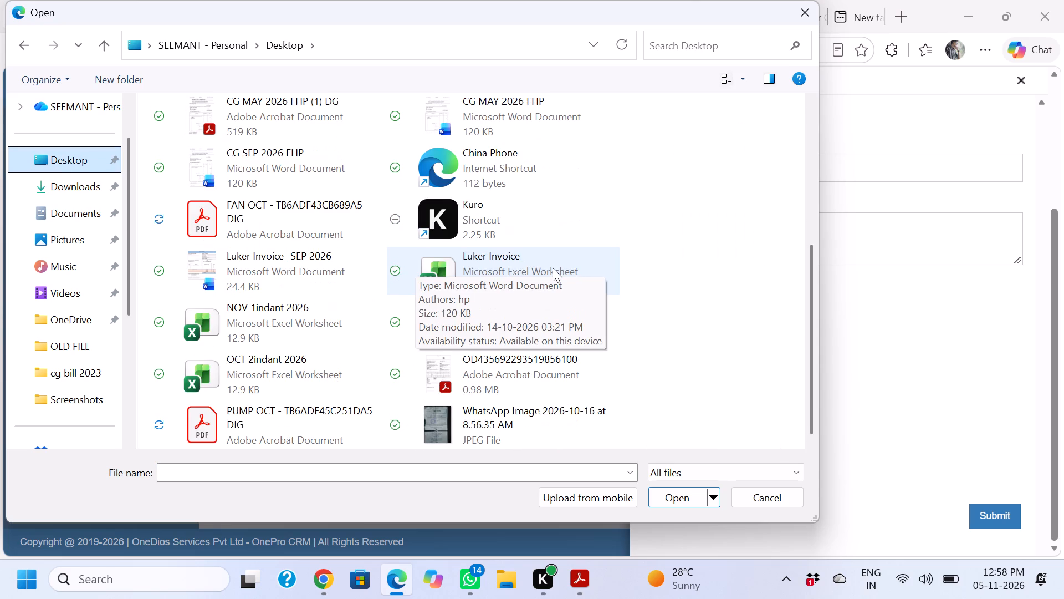
pyautogui.scroll(-2, 553, 268)
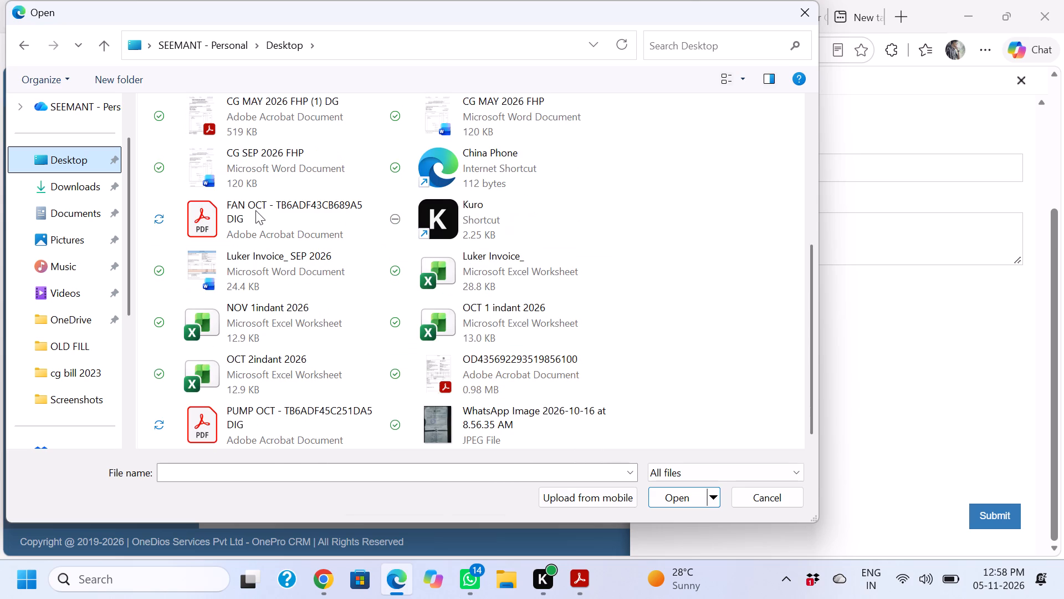
pyautogui.click(255, 210)
pyautogui.click(677, 500)
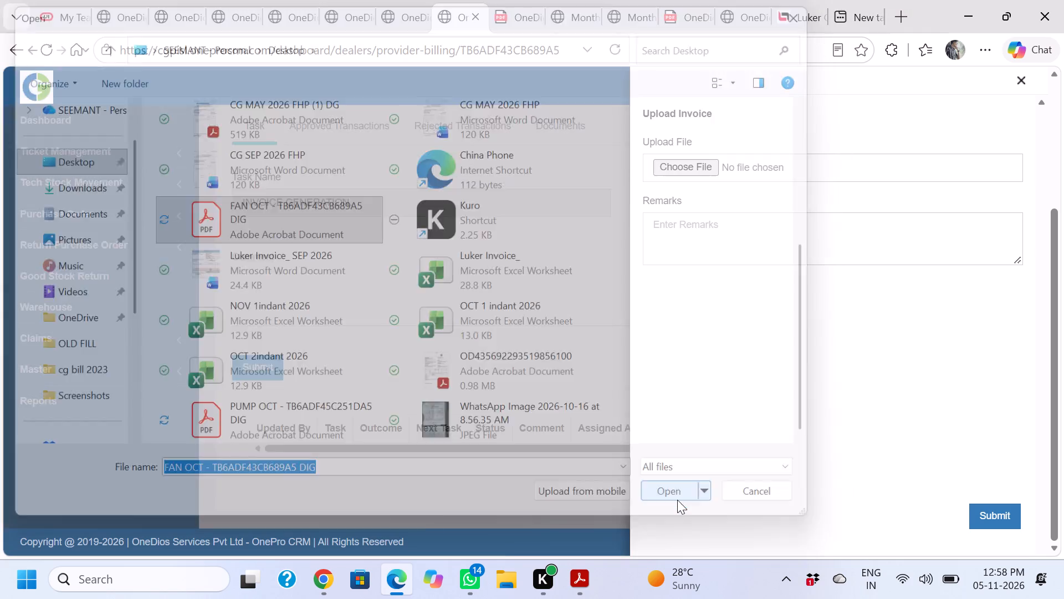
pyautogui.click(809, 252)
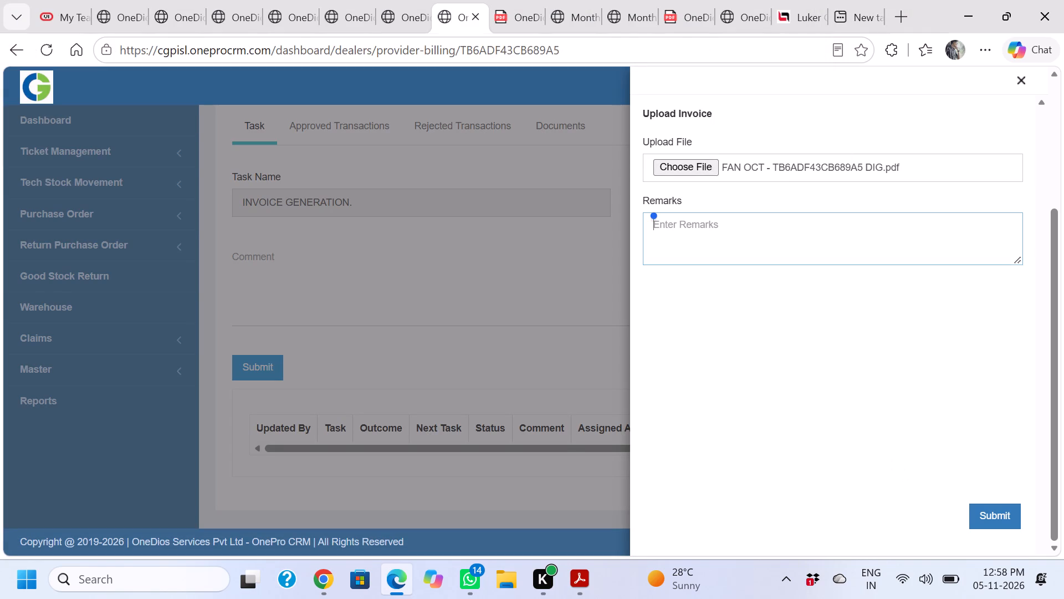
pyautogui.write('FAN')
pyautogui.click(985, 512)
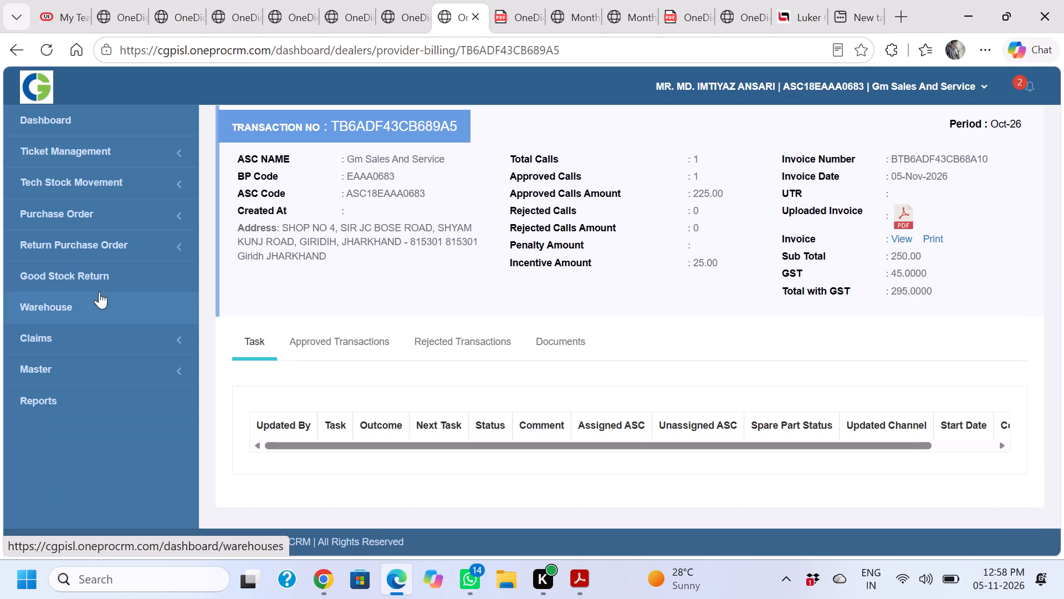
# Return to the new partner bills list and open the Oct-26 Pumps claim TB6ADF45C251DA5.
pyautogui.click(99, 348)
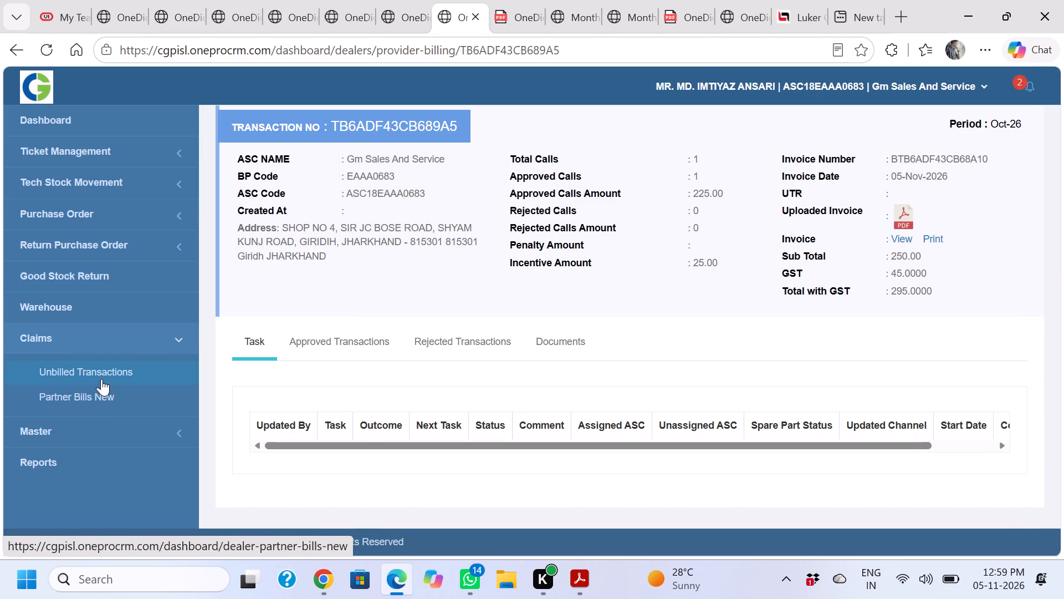
pyautogui.click(104, 390)
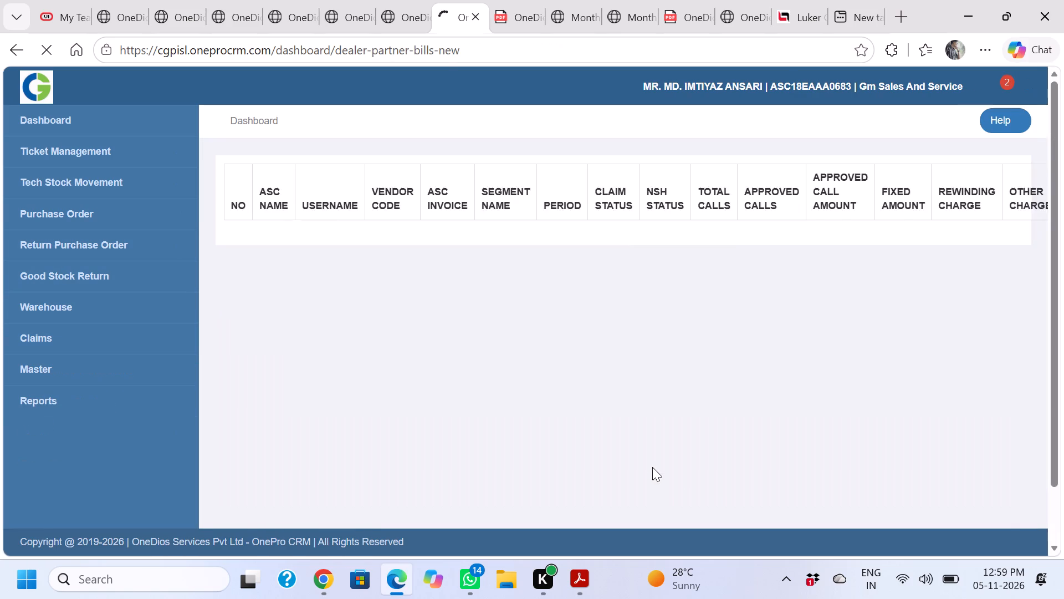
pyautogui.scroll(-5, 640, 405)
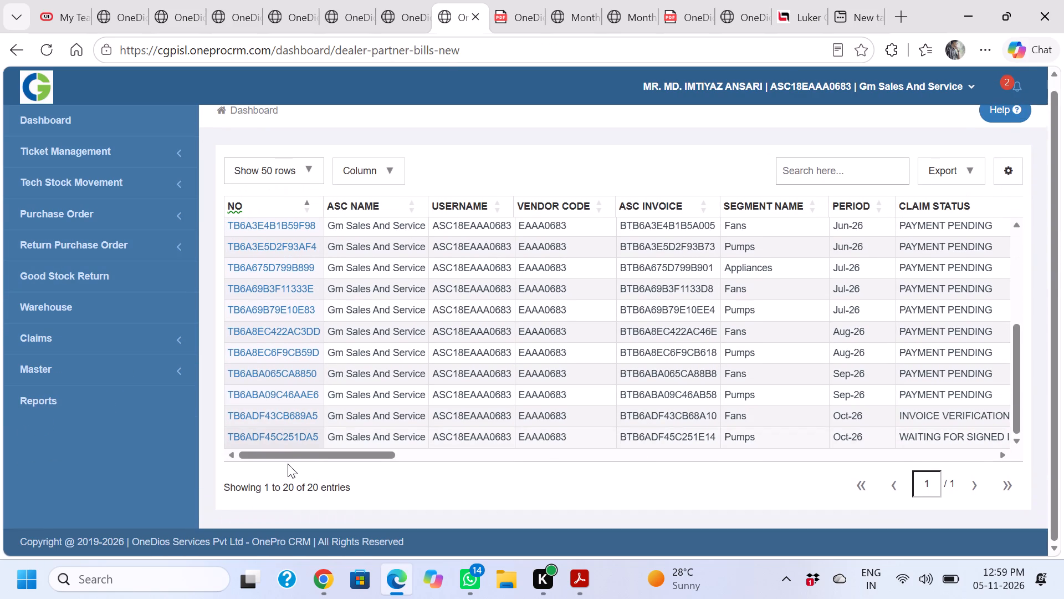
pyautogui.click(282, 434)
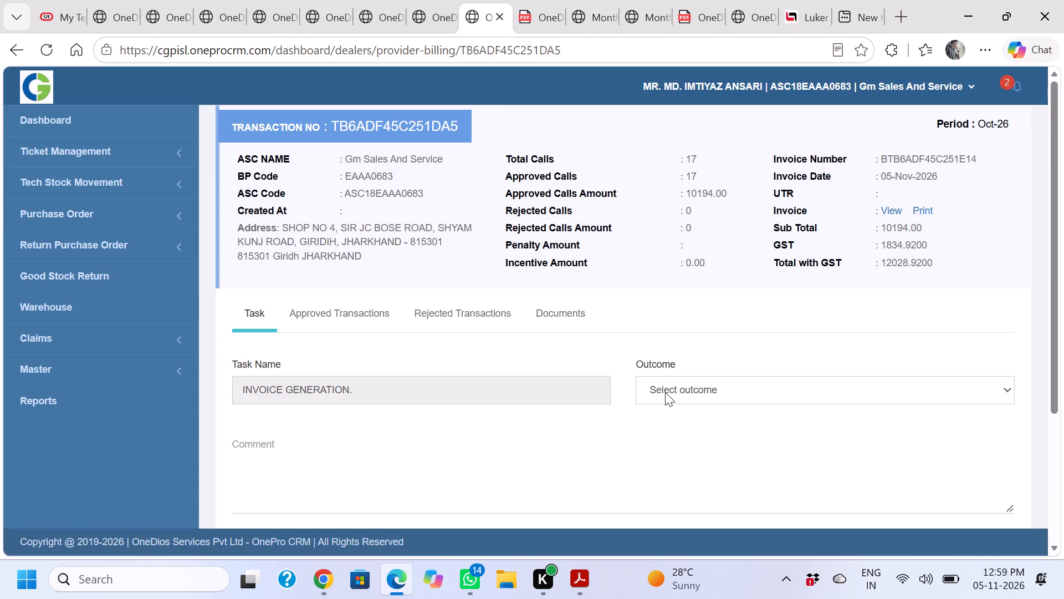
# Submit the Pumps claim's invoice generation task with the outcome UPLOAD SIGNED INVOICE.
pyautogui.click(669, 392)
pyautogui.click(672, 437)
pyautogui.scroll(-2, 312, 529)
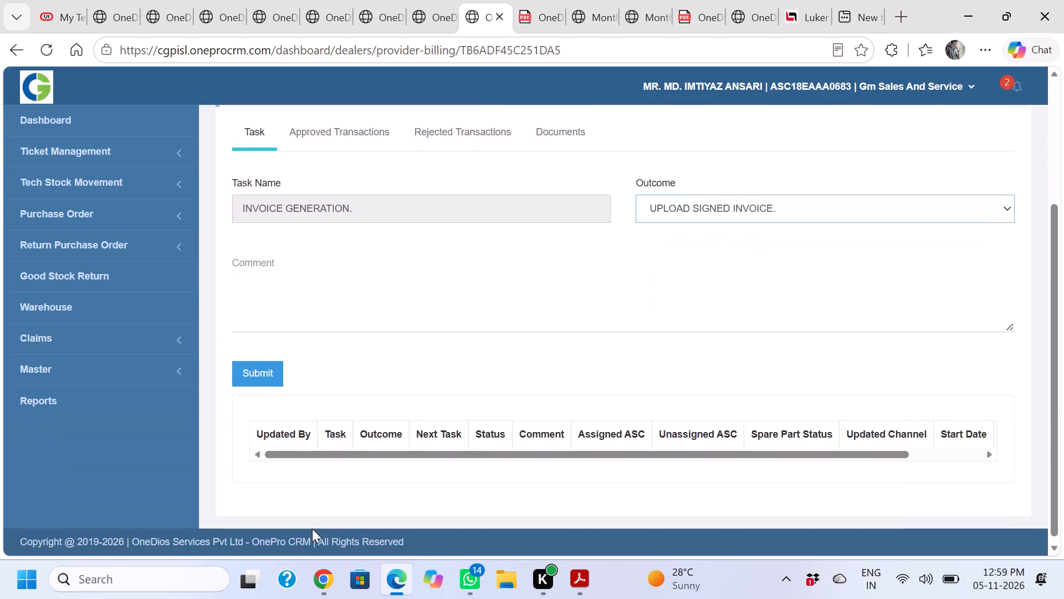
pyautogui.click(255, 372)
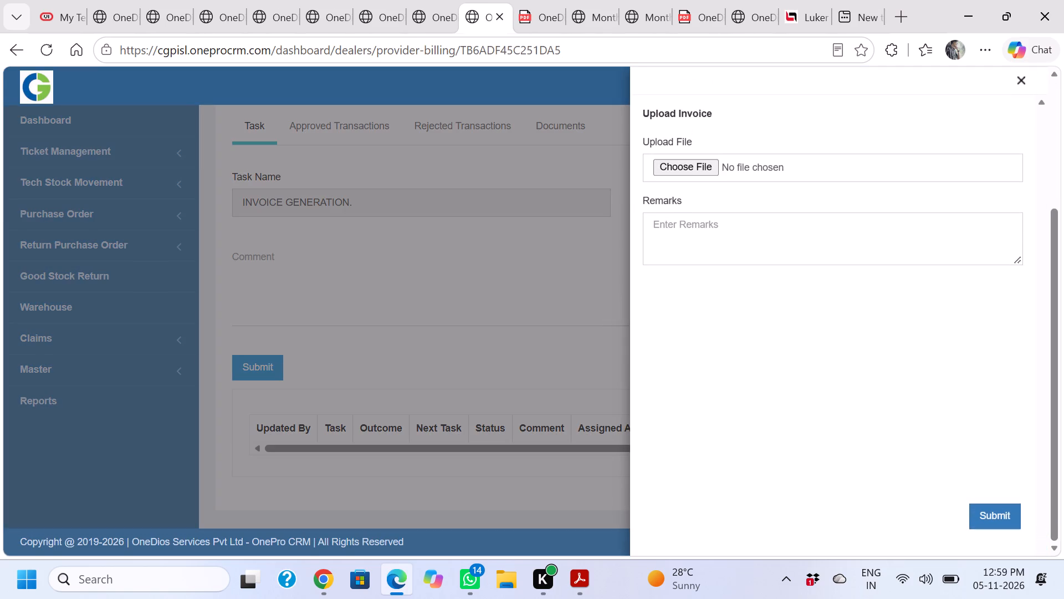
# Upload PUMP OCT - TB6ADF45C251DA5 DIG from the Desktop as the Pumps claim's invoice and submit it with the remark PUMP.
pyautogui.click(667, 173)
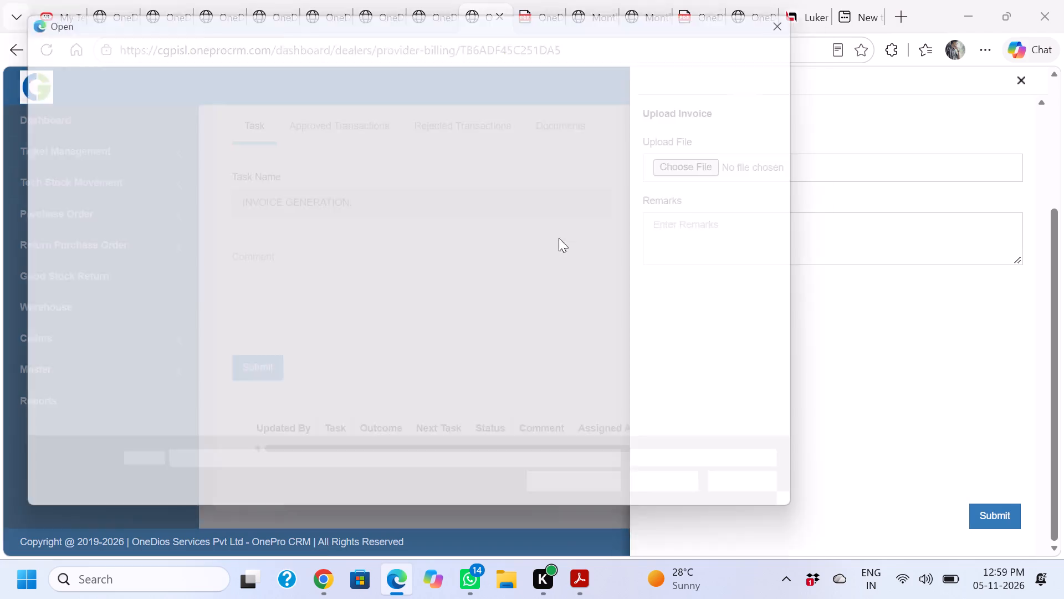
pyautogui.scroll(-6, 283, 304)
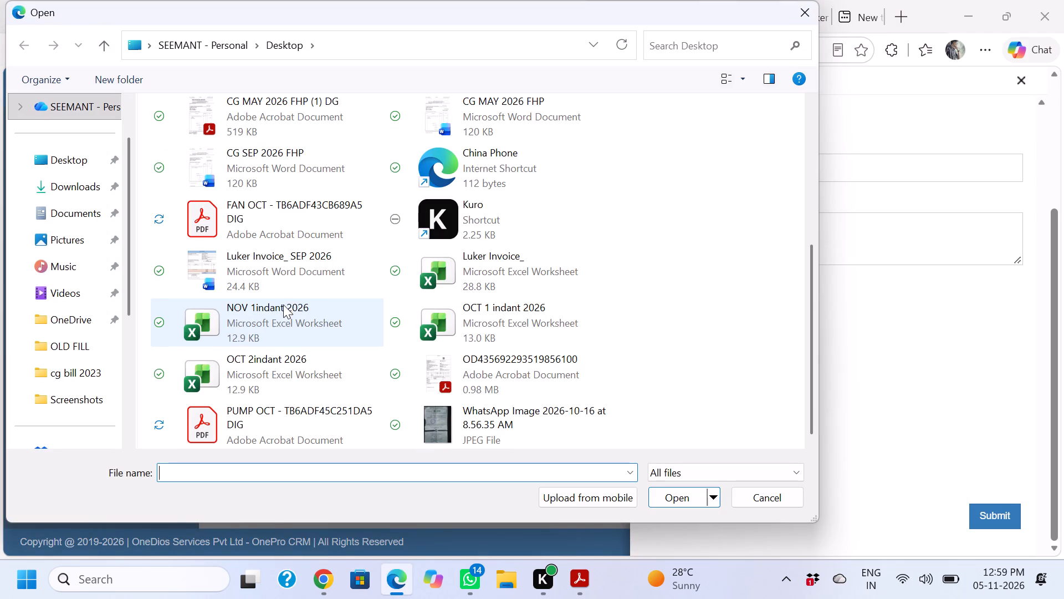
pyautogui.scroll(-1, 352, 356)
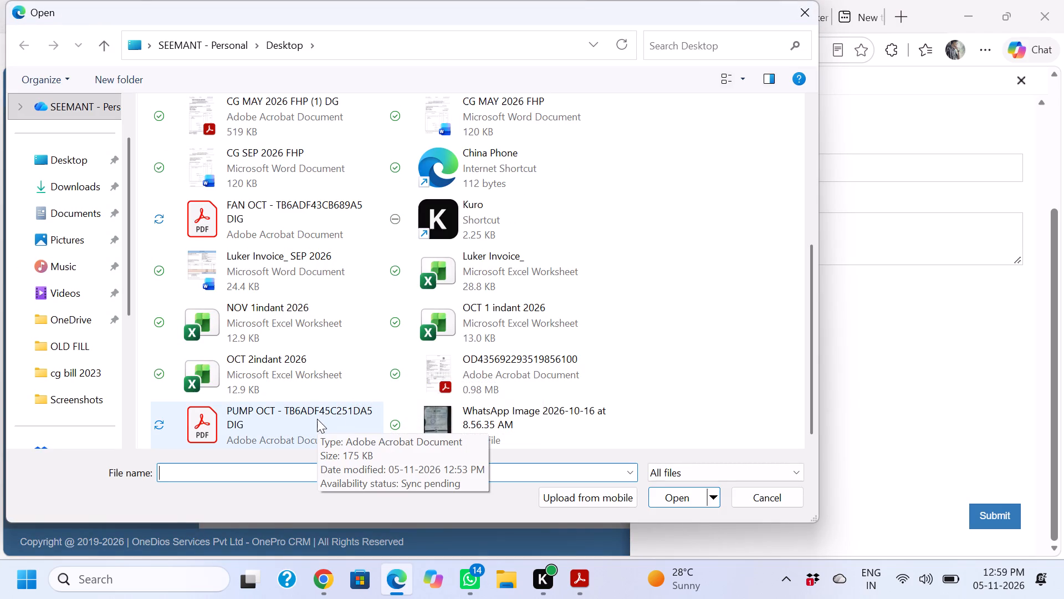
pyautogui.click(317, 419)
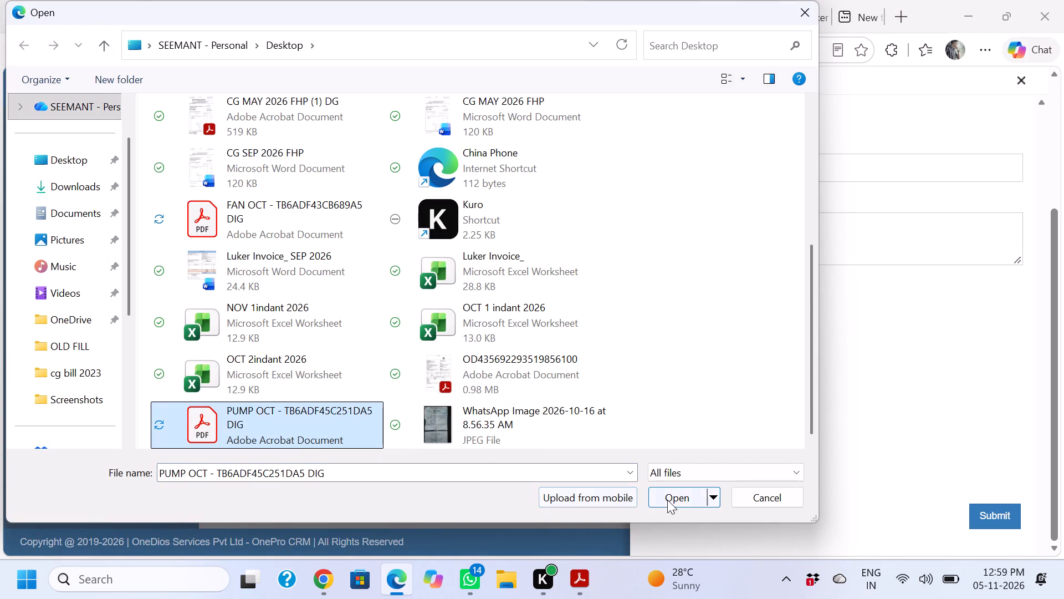
pyautogui.click(673, 497)
pyautogui.click(760, 243)
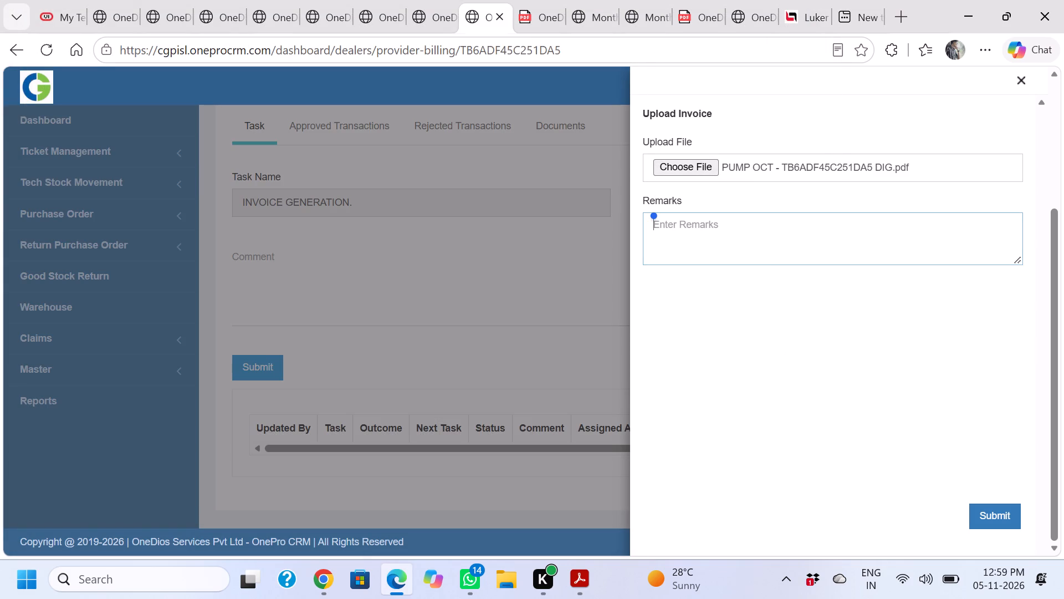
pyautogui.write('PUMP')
pyautogui.click(1005, 510)
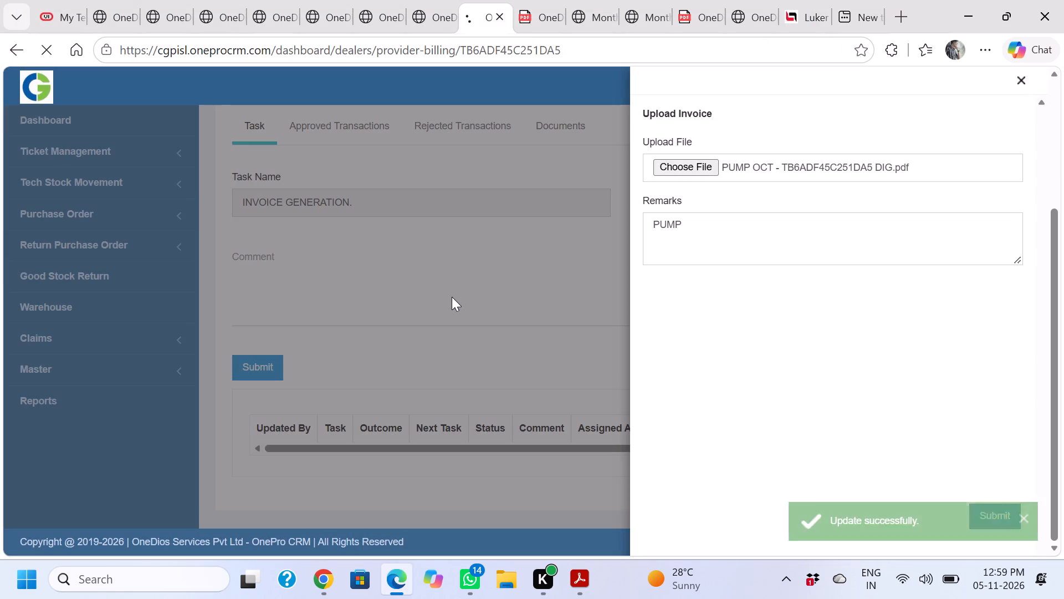